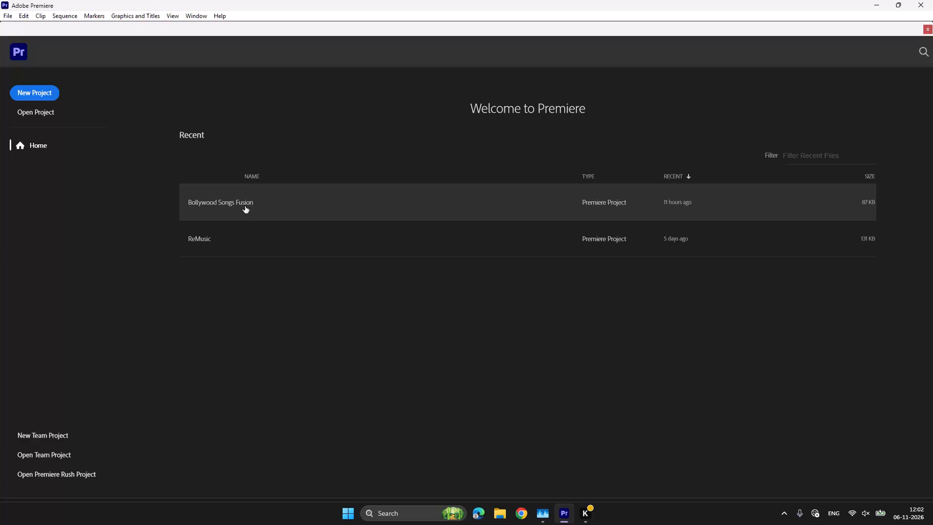
# Open the recent project Bollywood Songs Fusion.
pyautogui.click(245, 206)
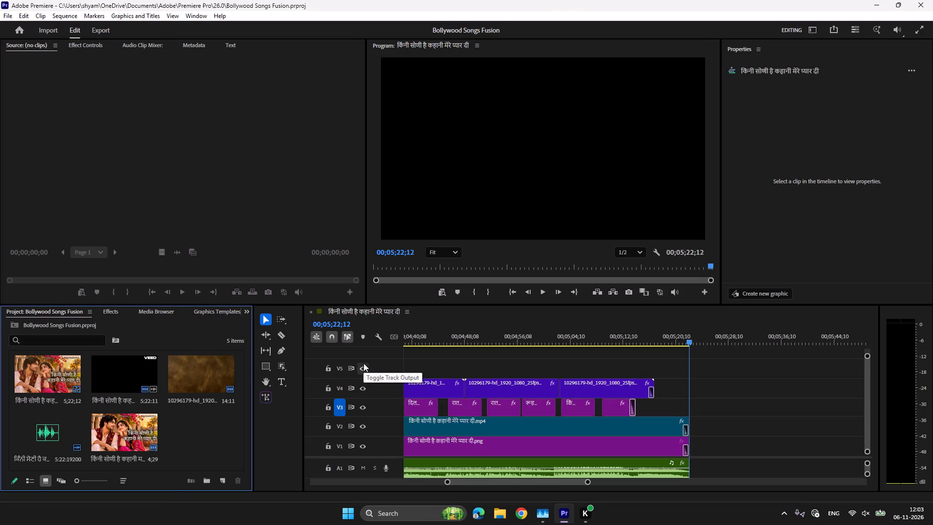
# Lock track V4 and delete all other timeline clips except the first lyric title on V3.
pyautogui.moveTo(539, 479); pyautogui.dragTo(422, 481)
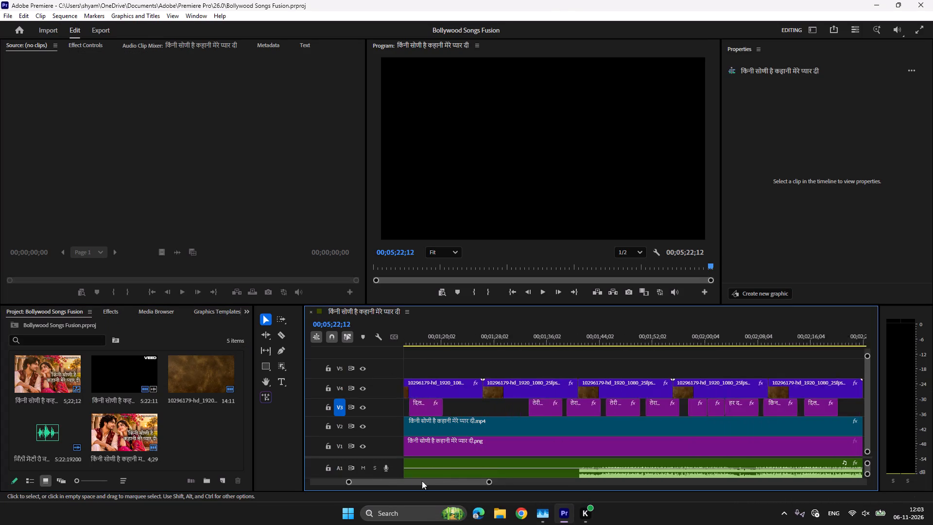
pyautogui.moveTo(422, 481); pyautogui.dragTo(395, 481)
pyautogui.click(425, 337)
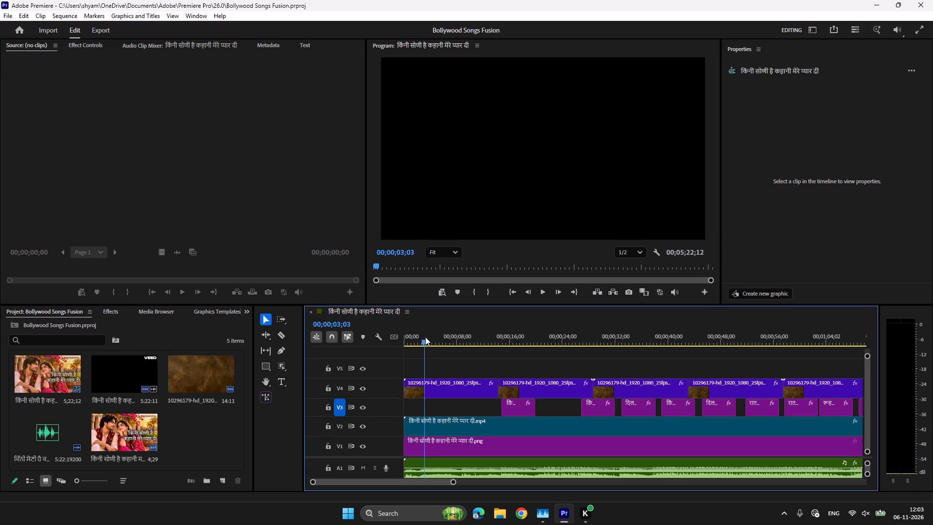
pyautogui.hotkey('ctrl', 'a')
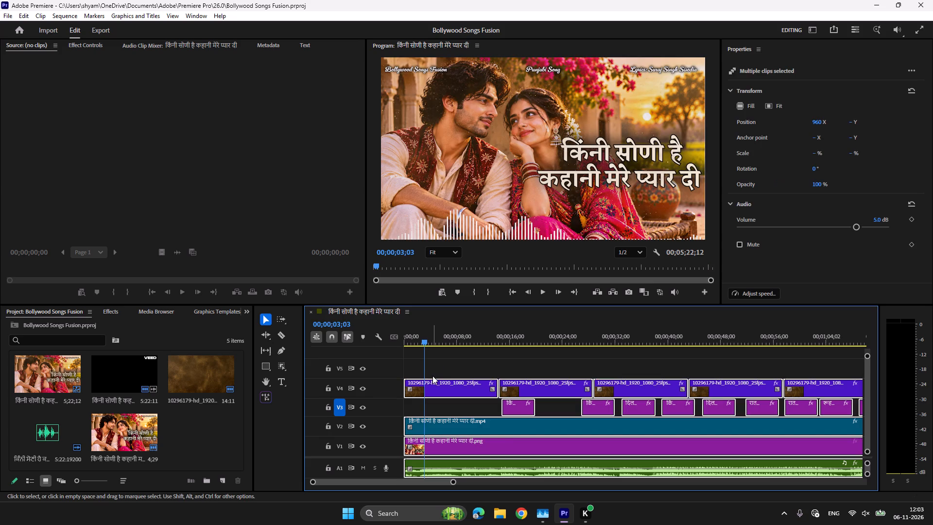
pyautogui.keyDown('shift'); pyautogui.click(519, 413); pyautogui.keyUp('shift')
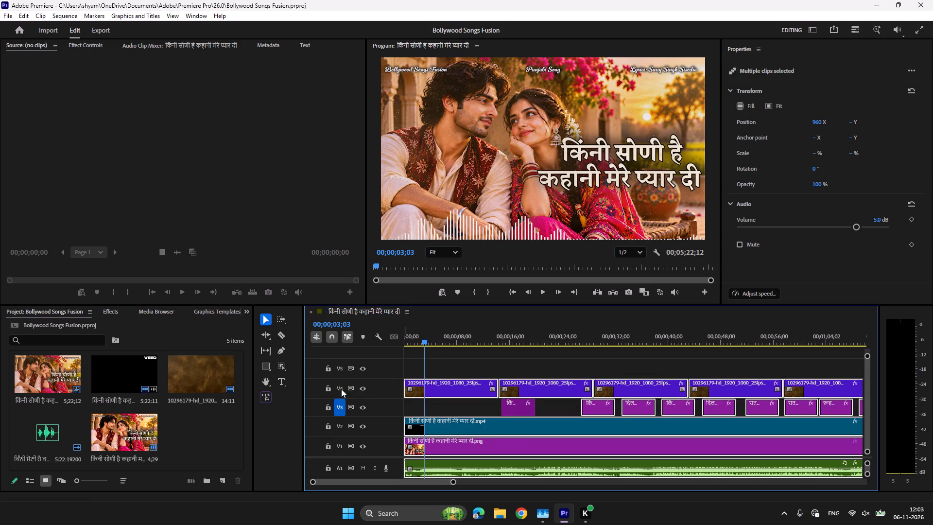
pyautogui.click(332, 387)
pyautogui.press('Delete')
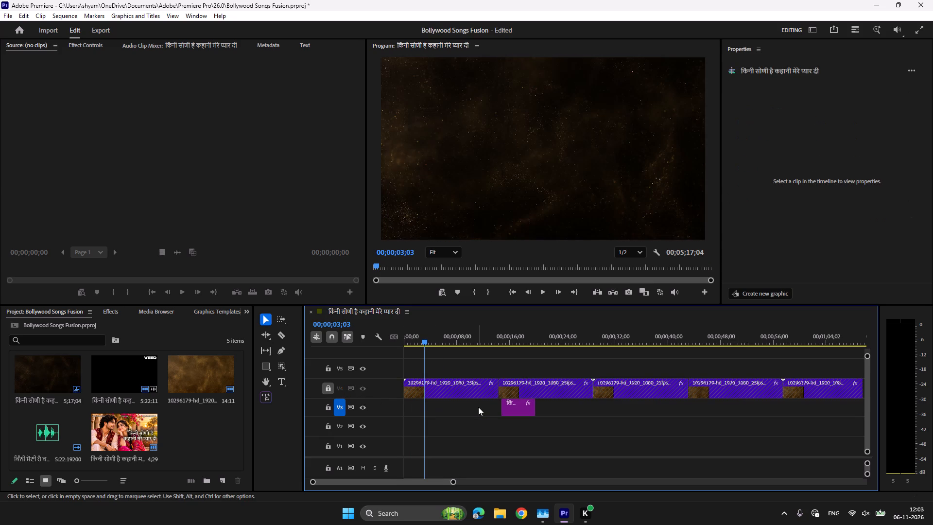
# Delete the old song's video, audio and image from the project, keeping the sequence and the 10296179 background clip.
pyautogui.click(217, 443)
pyautogui.hotkey('ctrl', 'a')
pyautogui.keyDown('ctrl'); pyautogui.click(63, 376); pyautogui.keyUp('ctrl')
pyautogui.keyDown('ctrl'); pyautogui.click(183, 382); pyautogui.keyUp('ctrl')
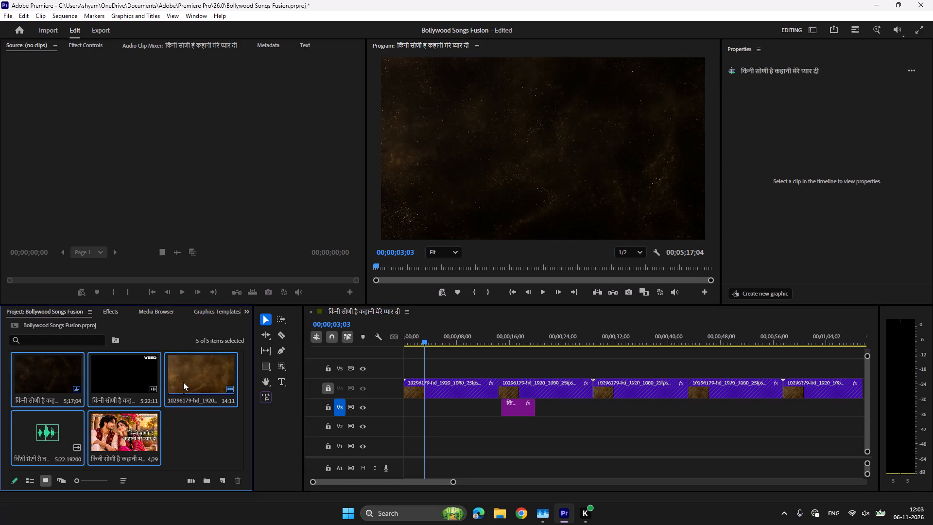
pyautogui.keyDown('ctrl'); pyautogui.click(38, 374); pyautogui.keyUp('ctrl')
pyautogui.press('Delete')
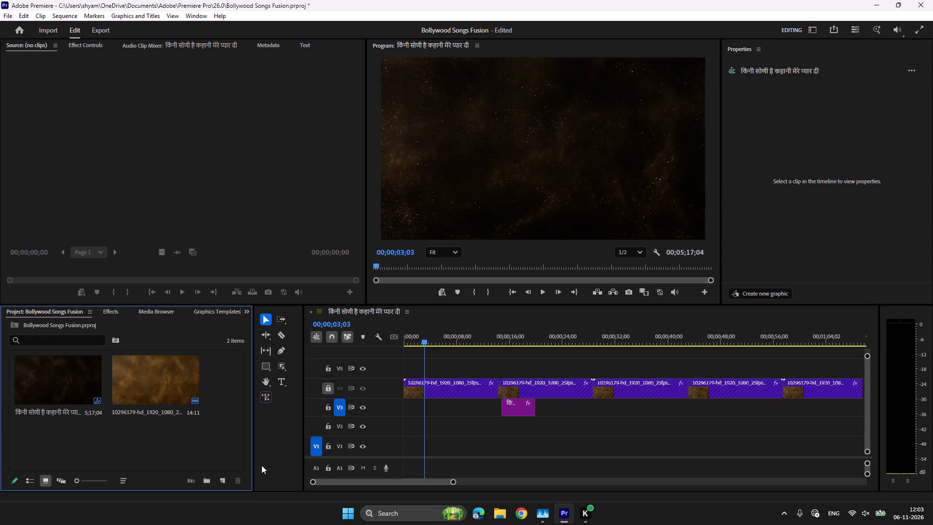
# Rename the sequence as तुझे पाने की खुशी में using the copied song title from the clipboard history.
pyautogui.click(46, 409)
pyautogui.click(50, 413)
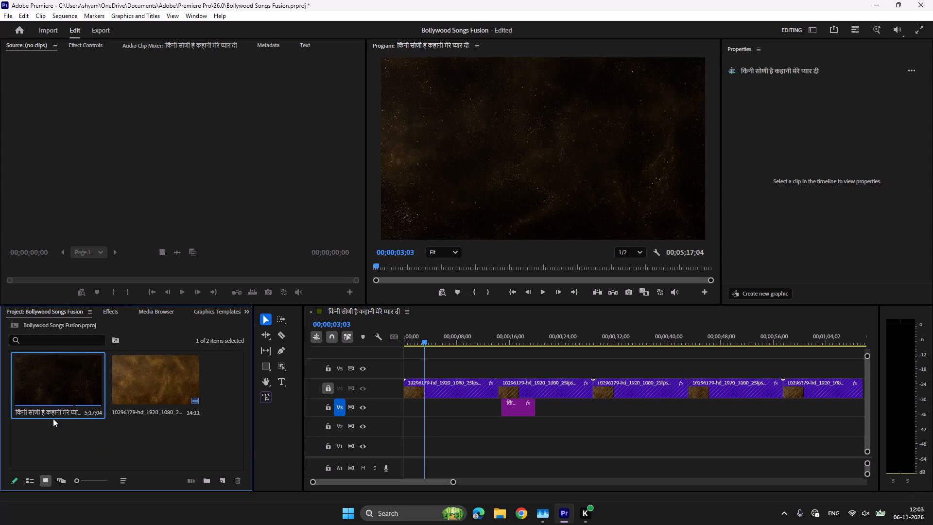
pyautogui.click(53, 417)
pyautogui.click(54, 416)
pyautogui.click(54, 416)
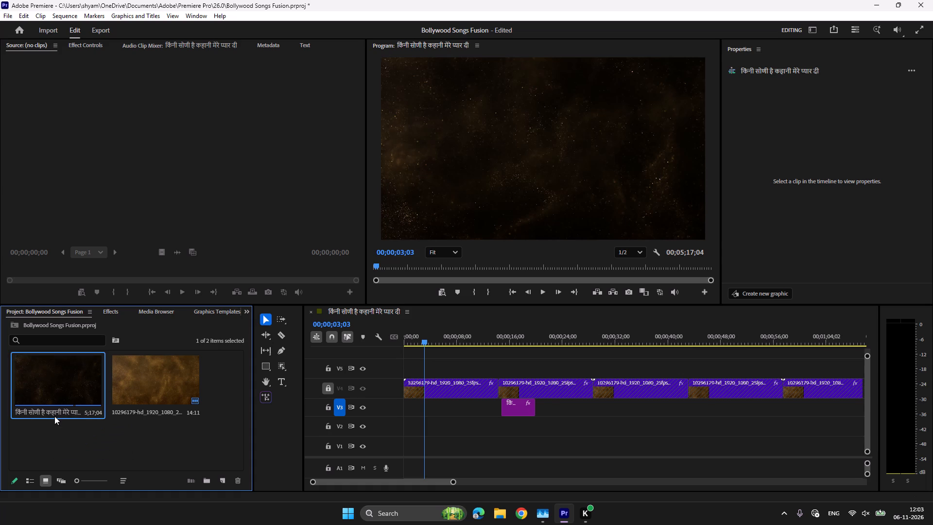
pyautogui.click(55, 415)
pyautogui.press('super+v')
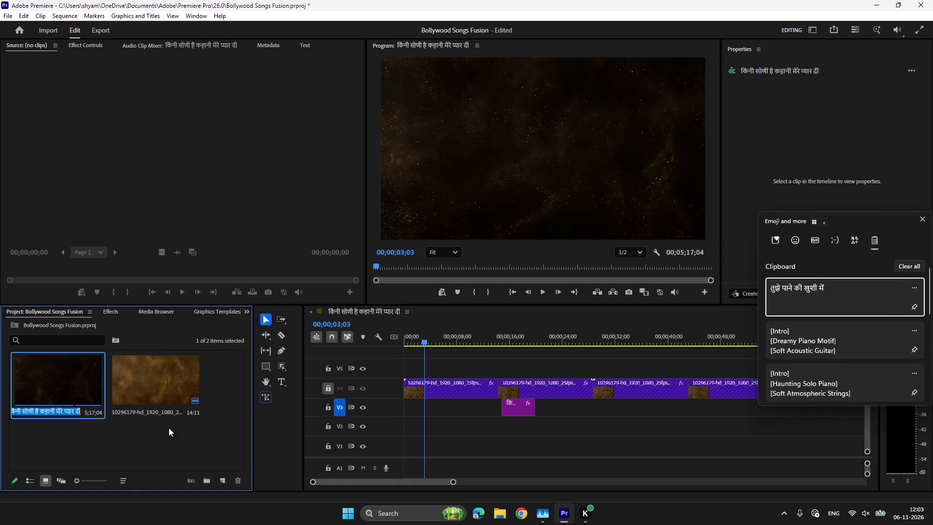
pyautogui.click(860, 292)
pyautogui.hotkey('ctrl', 'v')
pyautogui.click(190, 433)
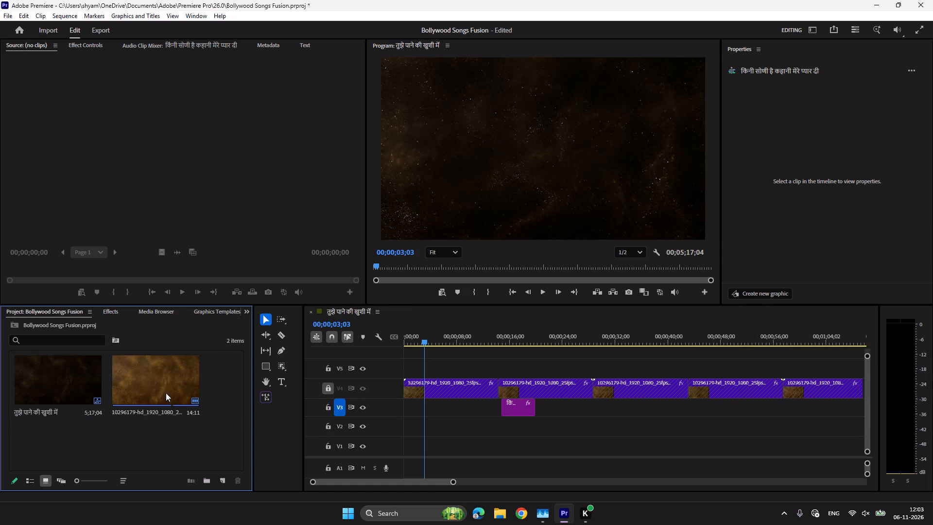
# Import the waveform video तुझे पाने की खुशी में.mp4 from the Downloads Video folder.
pyautogui.doubleClick(146, 444)
pyautogui.click(108, 108)
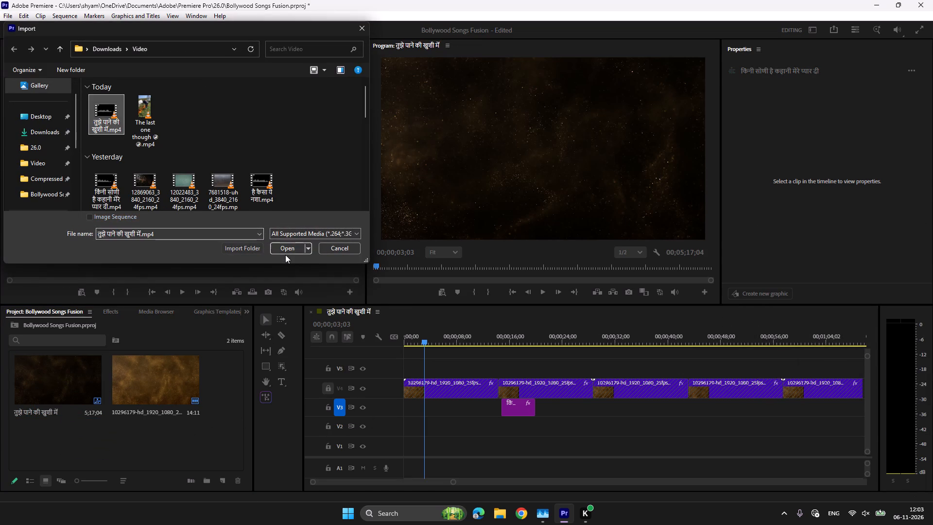
pyautogui.click(289, 251)
# Import तुझे पाने की खुशी में.png and the audio file रोशन दिए हुए 3.wav from the Downloads folder.
pyautogui.doubleClick(136, 436)
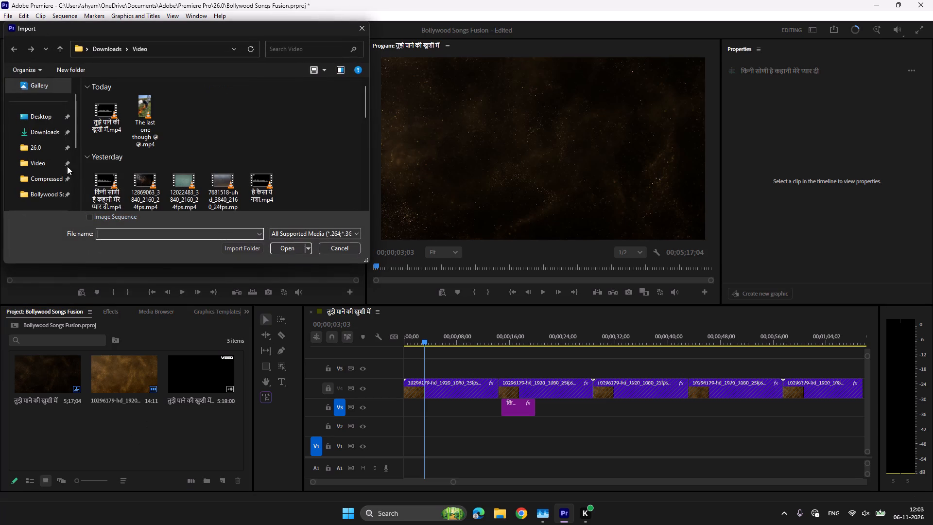
pyautogui.click(42, 133)
pyautogui.click(148, 122)
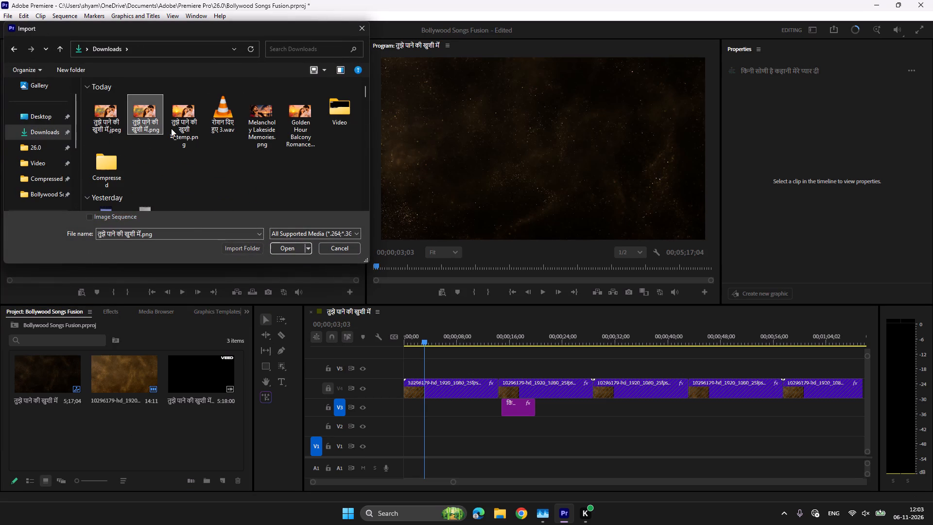
pyautogui.keyDown('ctrl'); pyautogui.click(220, 126); pyautogui.keyUp('ctrl')
pyautogui.click(286, 251)
pyautogui.click(178, 440)
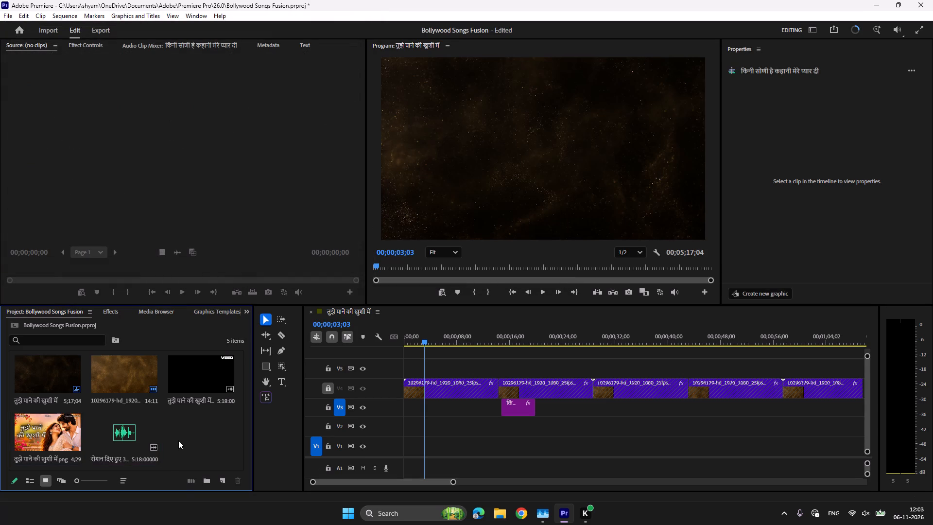
# Place the new song image on V1 and the imported WAV audio on A1 at the sequence start.
pyautogui.moveTo(55, 427); pyautogui.dragTo(403, 446)
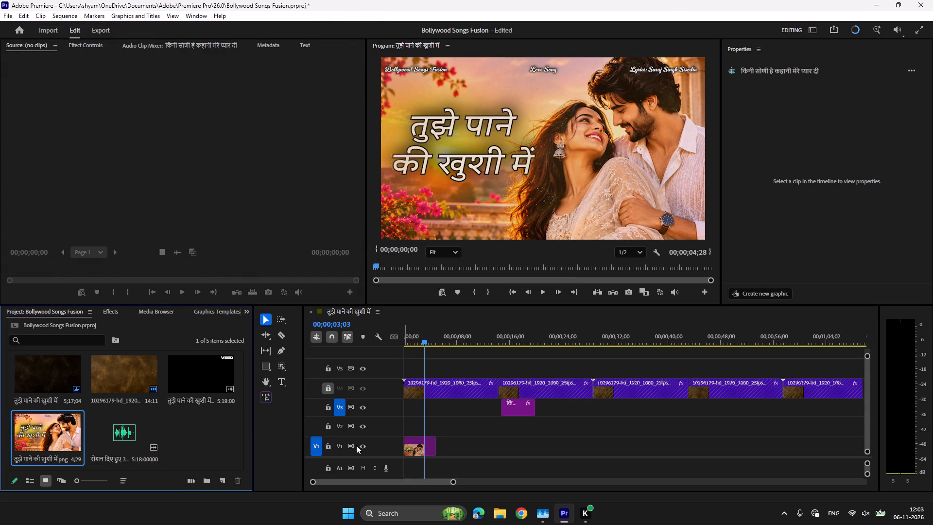
pyautogui.moveTo(119, 441); pyautogui.dragTo(394, 469)
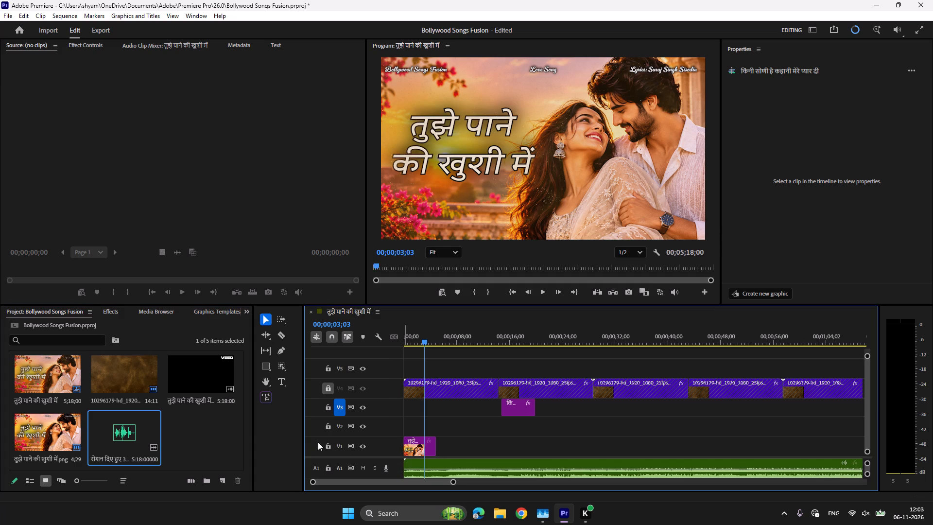
# Place only the video of the waveform MP4 on V2 at the sequence start.
pyautogui.doubleClick(212, 376)
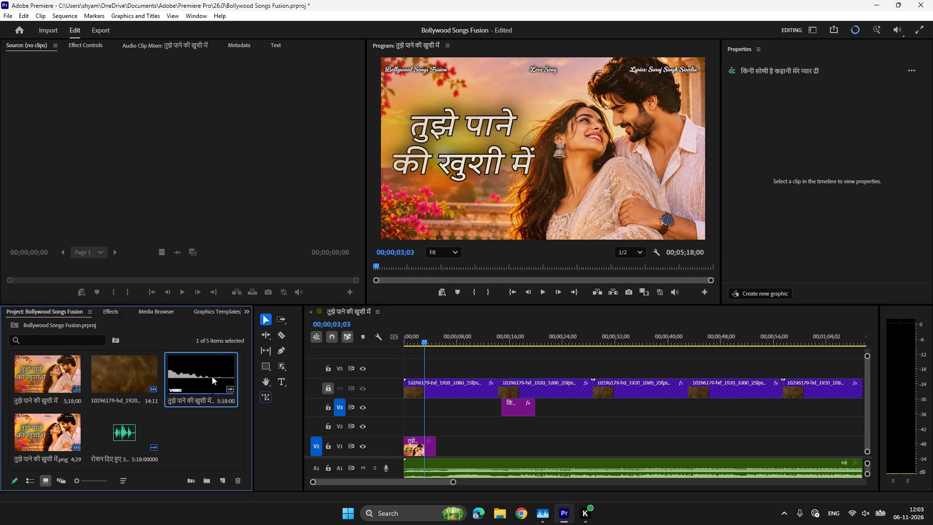
pyautogui.moveTo(164, 252); pyautogui.dragTo(394, 417)
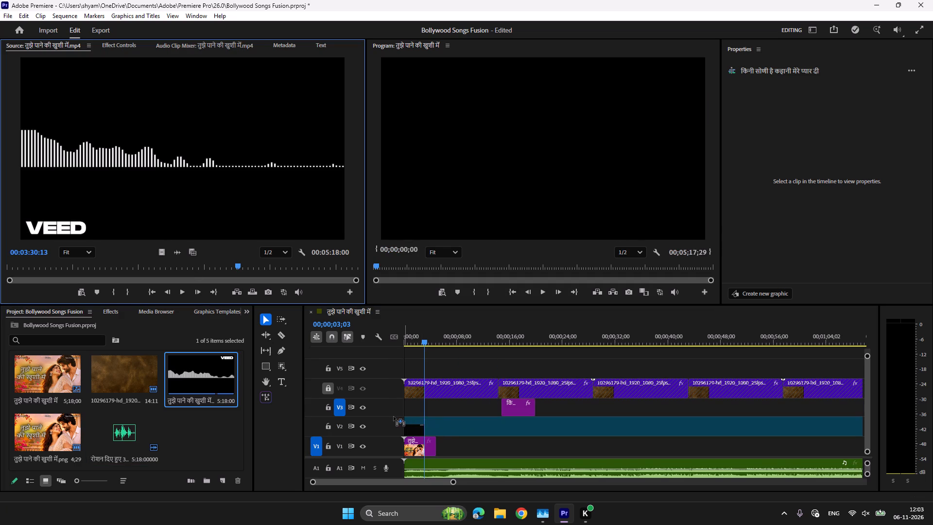
pyautogui.moveTo(394, 417); pyautogui.dragTo(393, 417)
# Scale the V2 waveform clip with Fill frame, with the playhead at the sequence start.
pyautogui.moveTo(411, 336); pyautogui.dragTo(403, 336)
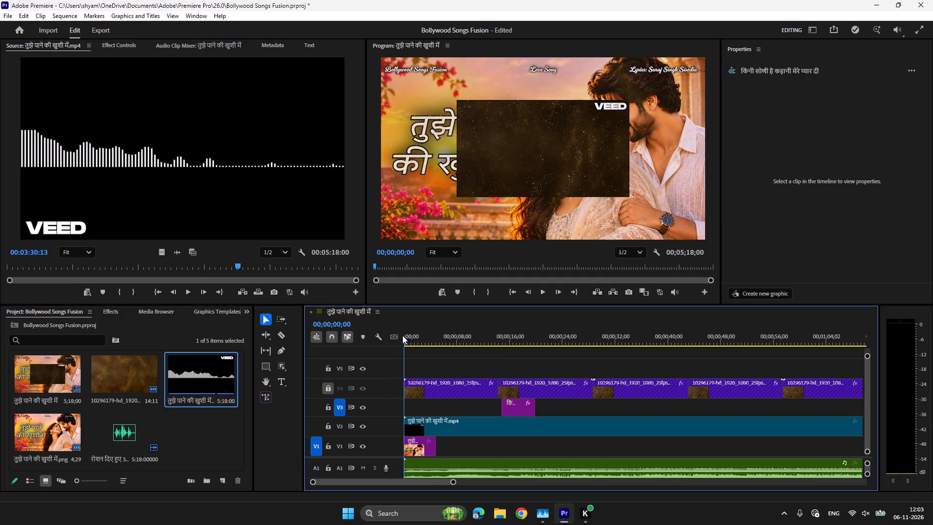
pyautogui.rightClick(446, 426)
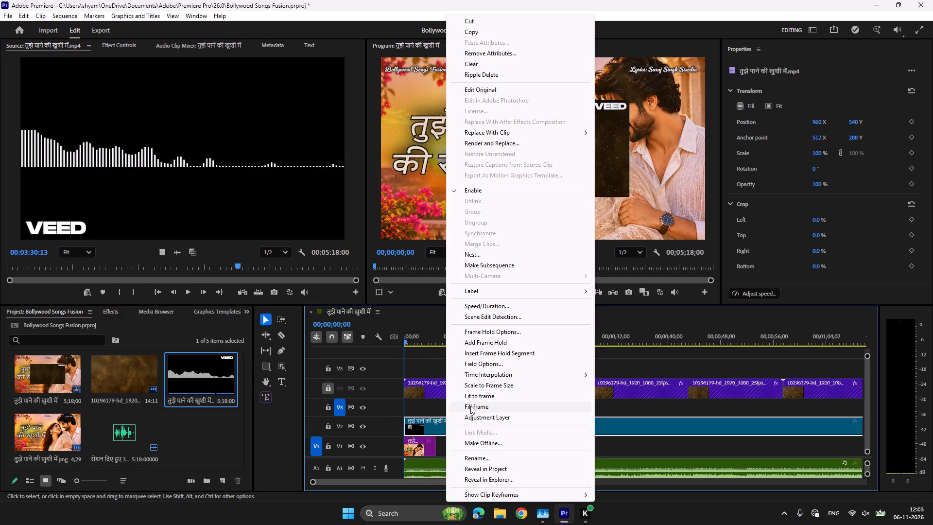
pyautogui.click(470, 406)
# Crop the waveform clip by 40% at the top and 40% at the bottom.
pyautogui.click(121, 48)
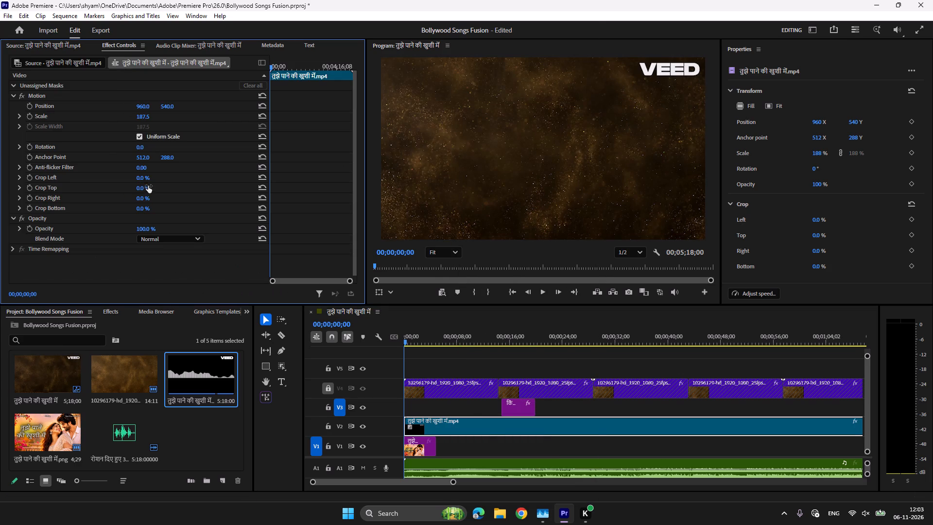
pyautogui.click(148, 188)
pyautogui.write('40')
pyautogui.press('Return')
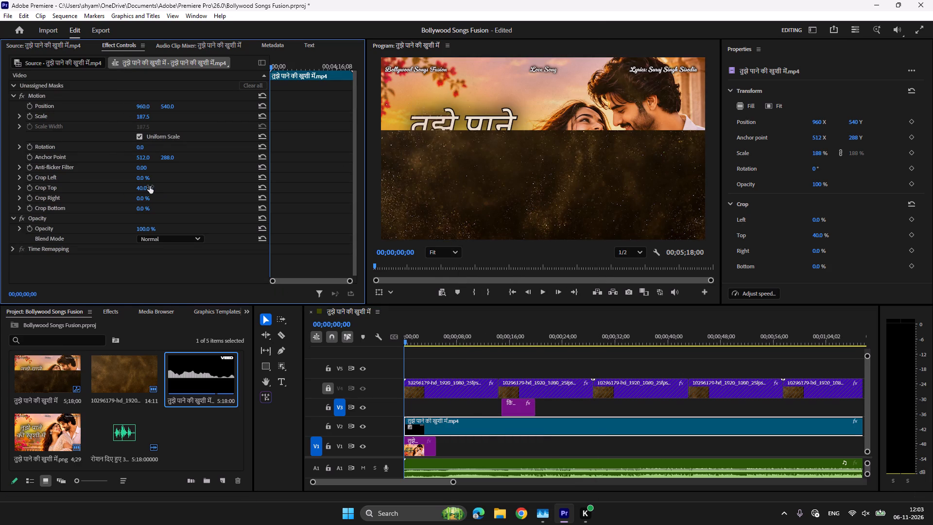
pyautogui.click(144, 209)
pyautogui.write('40')
pyautogui.press('Return')
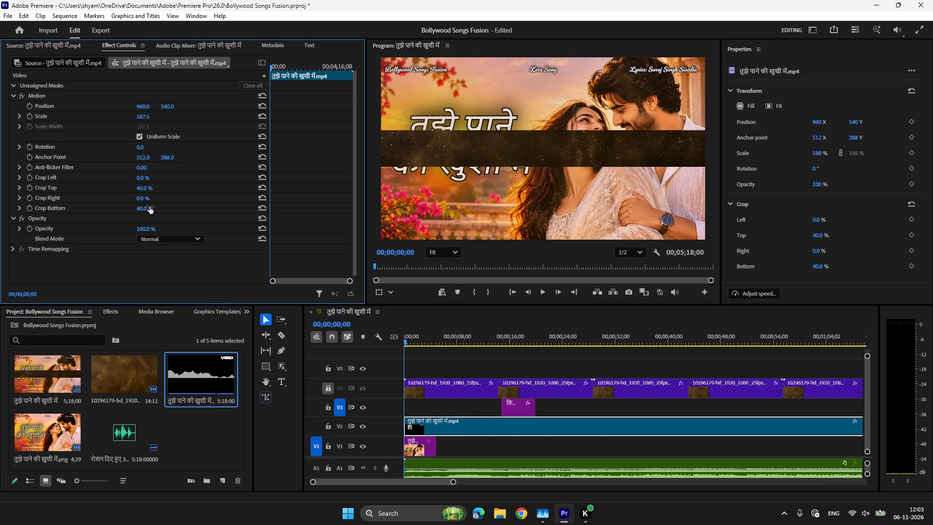
# Set the waveform clip's vertical position to 972.
pyautogui.scroll(-5, 152, 223)
pyautogui.click(169, 103)
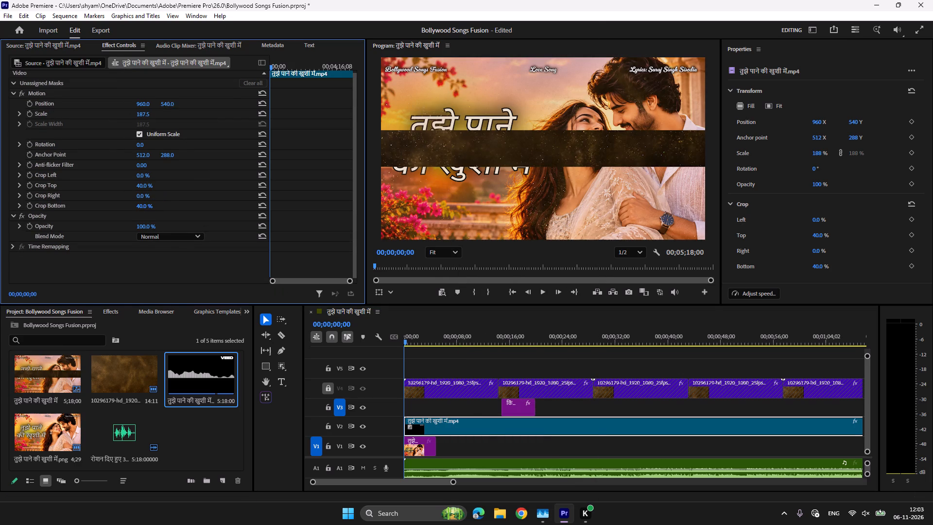
pyautogui.press('9')
pyautogui.press('7')
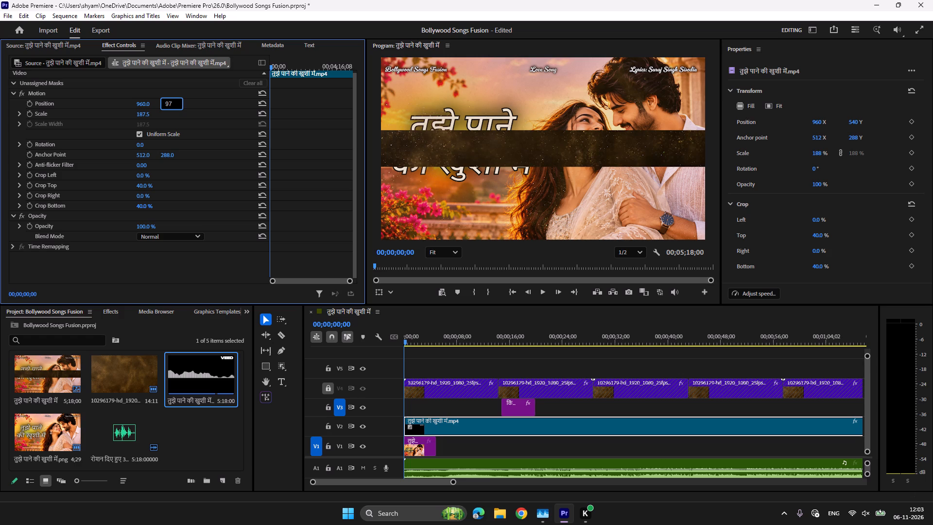
pyautogui.press('2')
pyautogui.press('Return')
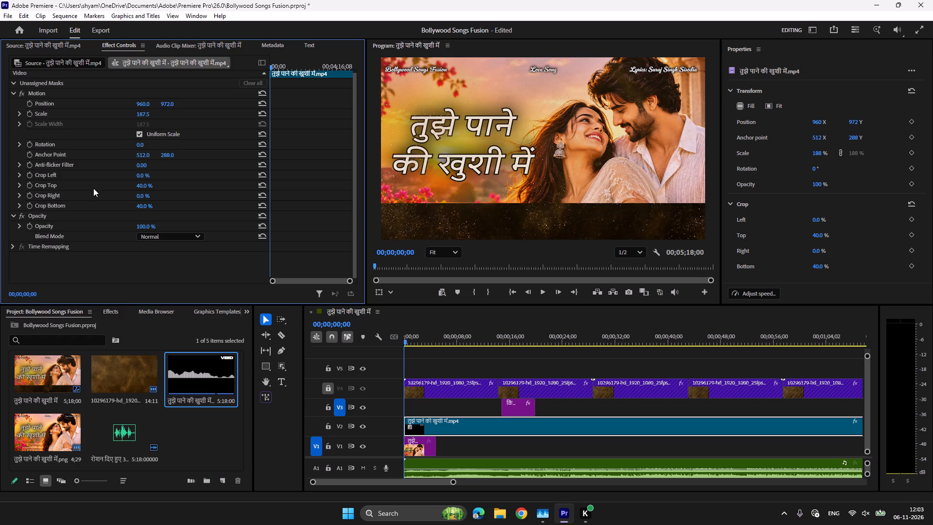
# Apply the Luma Key video effect to the V2 waveform clip and play back the opening seconds.
pyautogui.scroll(-4, 151, 207)
pyautogui.click(105, 310)
pyautogui.click(10, 392)
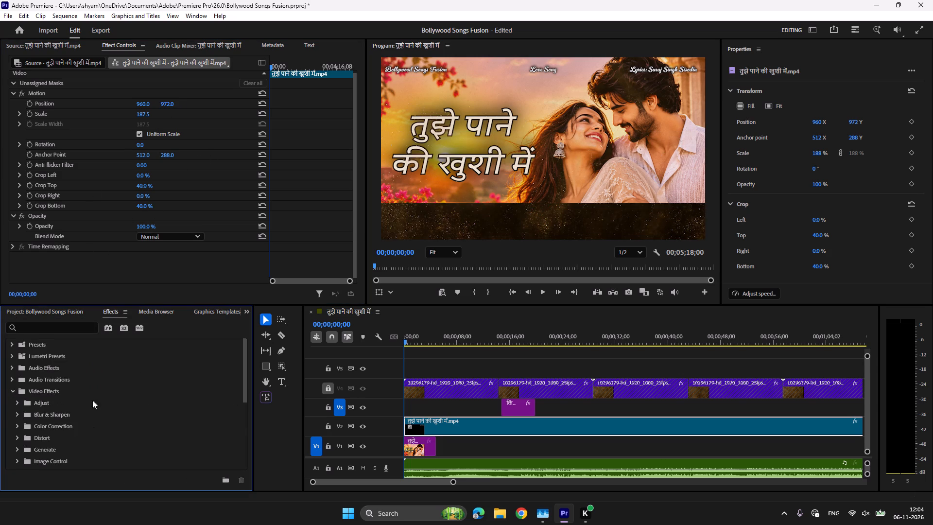
pyautogui.scroll(-5, 143, 402)
pyautogui.click(19, 436)
pyautogui.scroll(-5, 105, 434)
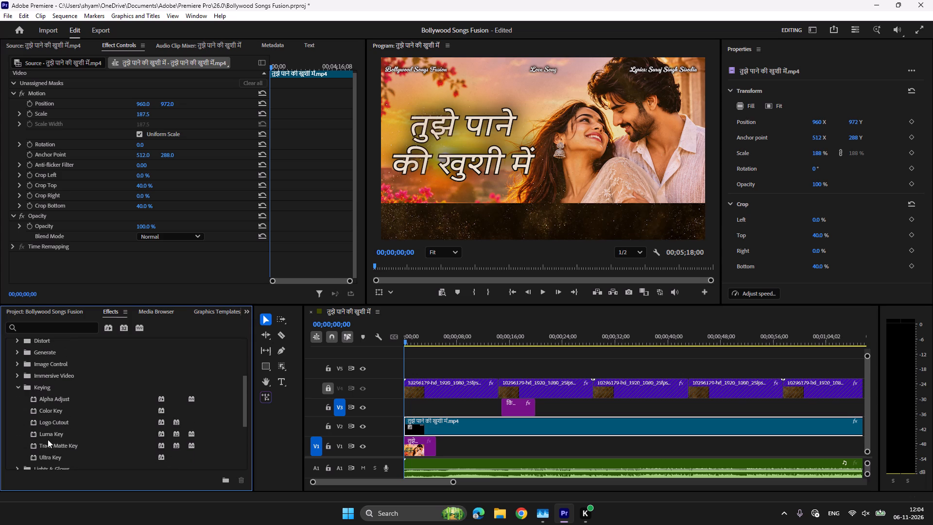
pyautogui.doubleClick(46, 433)
pyautogui.press('space')
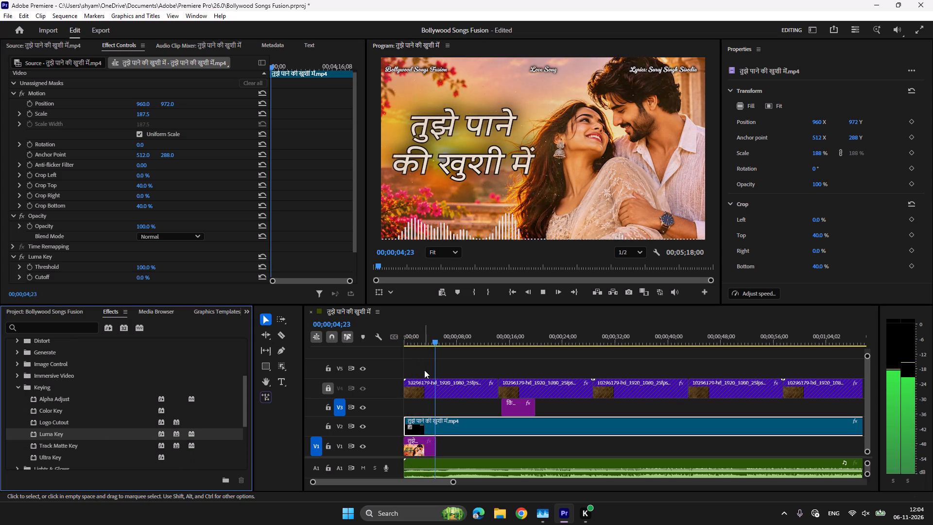
pyautogui.press('space')
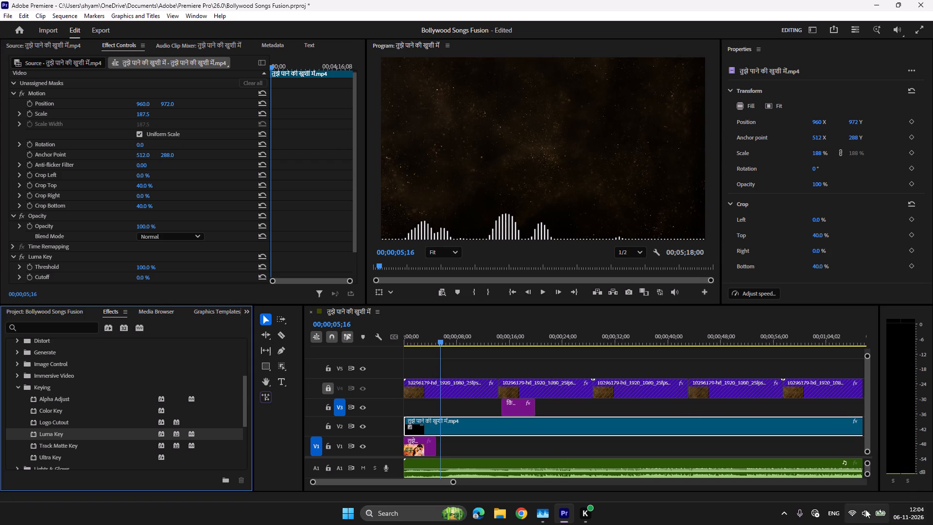
# Connect the Airdopes 91 Bluetooth earphones to the computer.
pyautogui.click(866, 512)
pyautogui.click(847, 328)
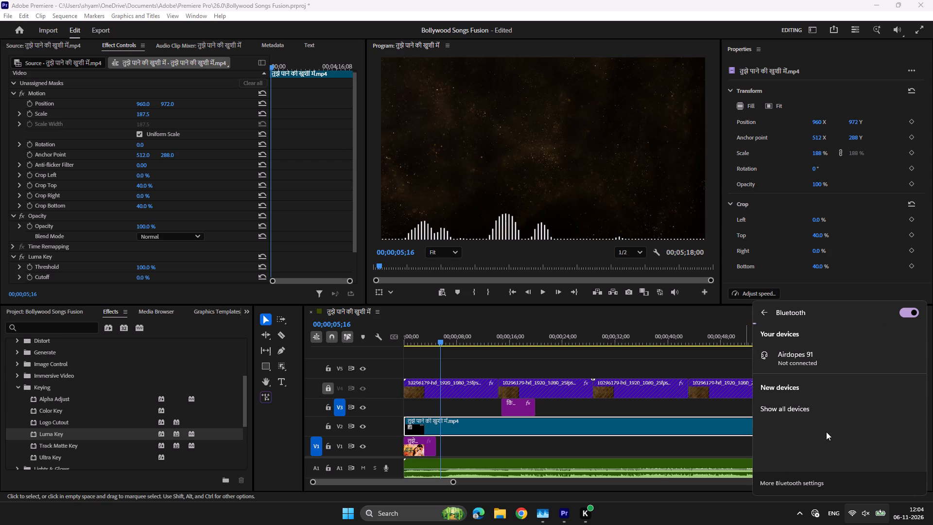
pyautogui.click(851, 367)
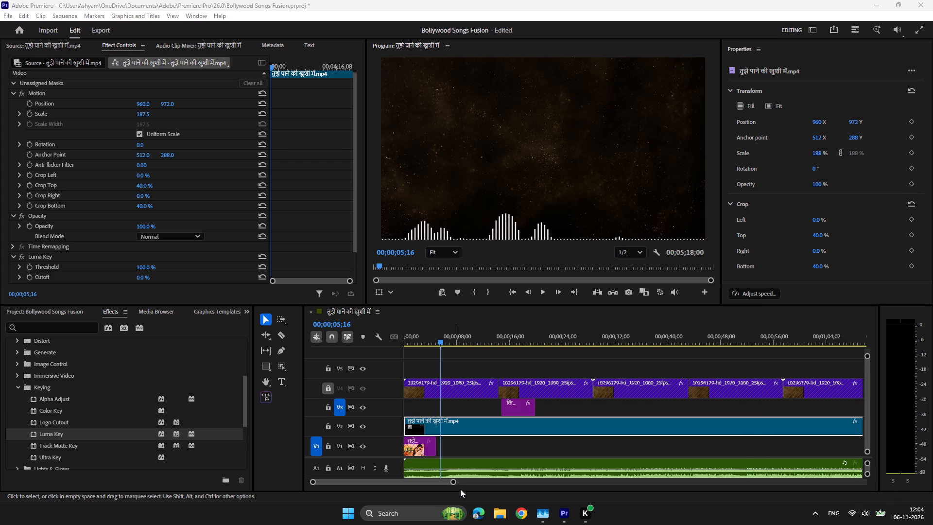
# Extend the V1 image clip तुझे पाने की खुशी में.png to the end of the waveform and audio clips.
pyautogui.moveTo(454, 482); pyautogui.dragTo(679, 496)
pyautogui.moveTo(414, 443); pyautogui.dragTo(743, 456)
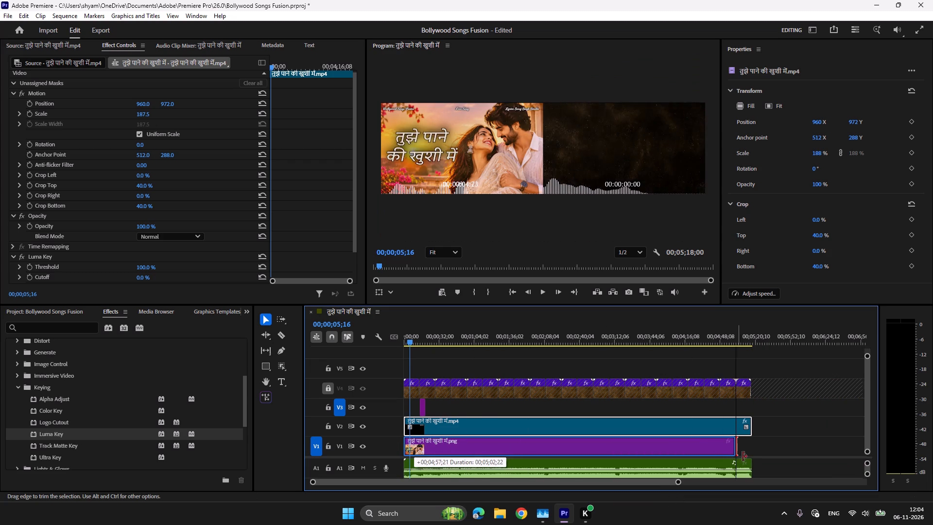
pyautogui.moveTo(743, 456); pyautogui.dragTo(753, 456)
# Play back the opening with the extended image and unlock the V4 video track.
pyautogui.moveTo(677, 482); pyautogui.dragTo(418, 483)
pyautogui.press('space')
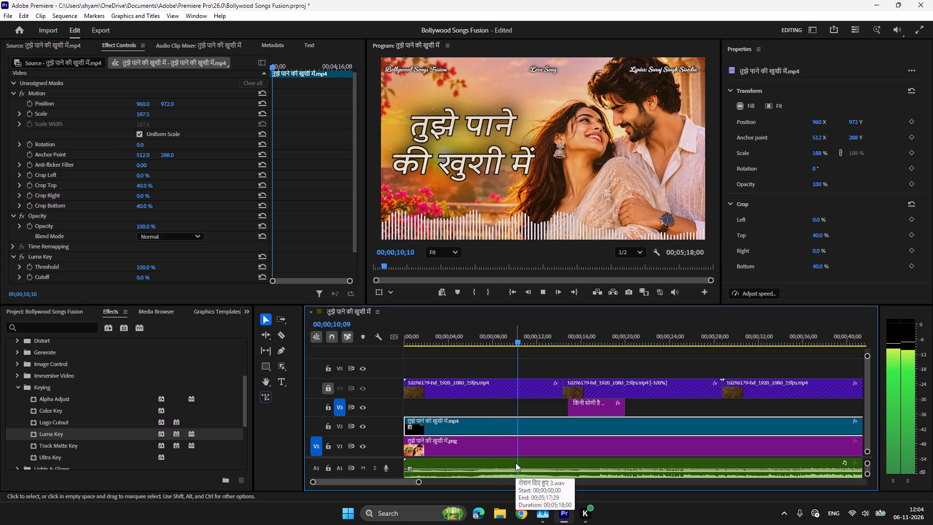
pyautogui.press('space')
pyautogui.click(330, 389)
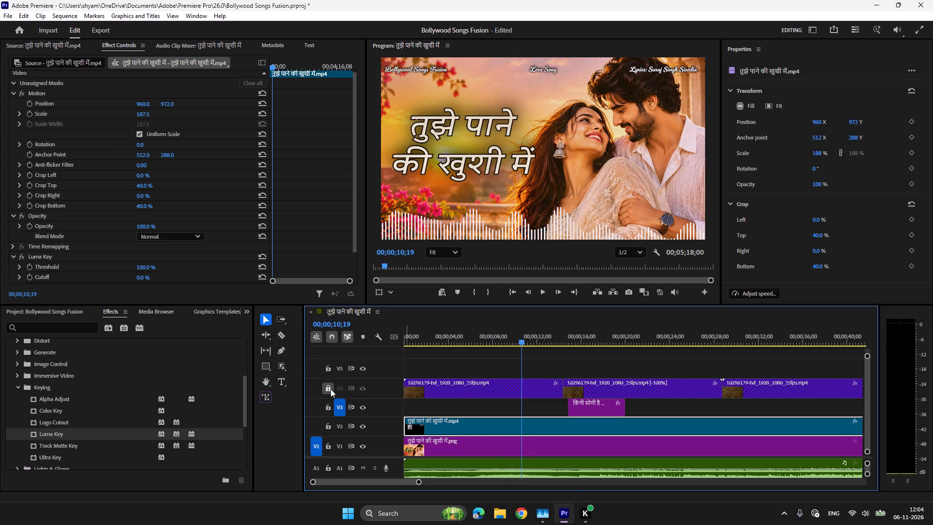
pyautogui.press('space')
pyautogui.press('space')
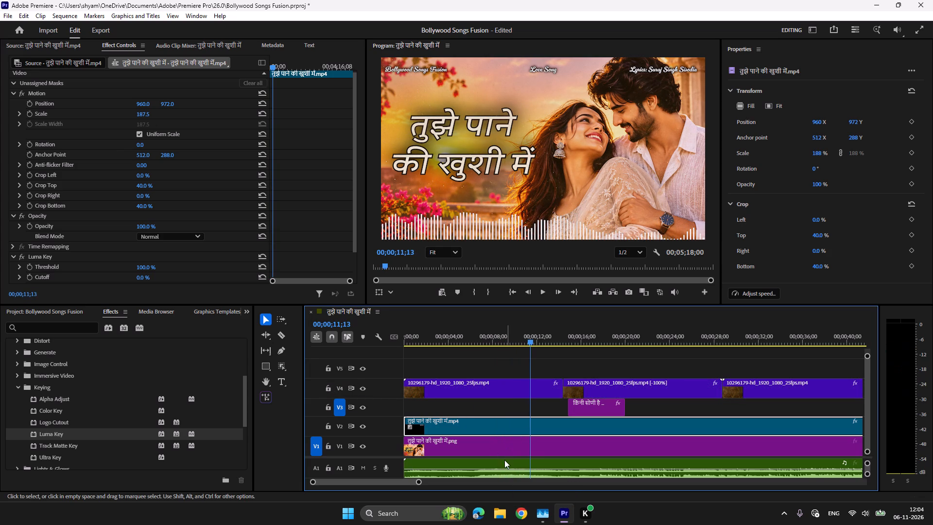
# Set the volume of रोशन दिए हुए 3.wav to 5 dB and play it back, checking GPU performance in Task Manager meanwhile.
pyautogui.click(504, 463)
pyautogui.click(878, 109)
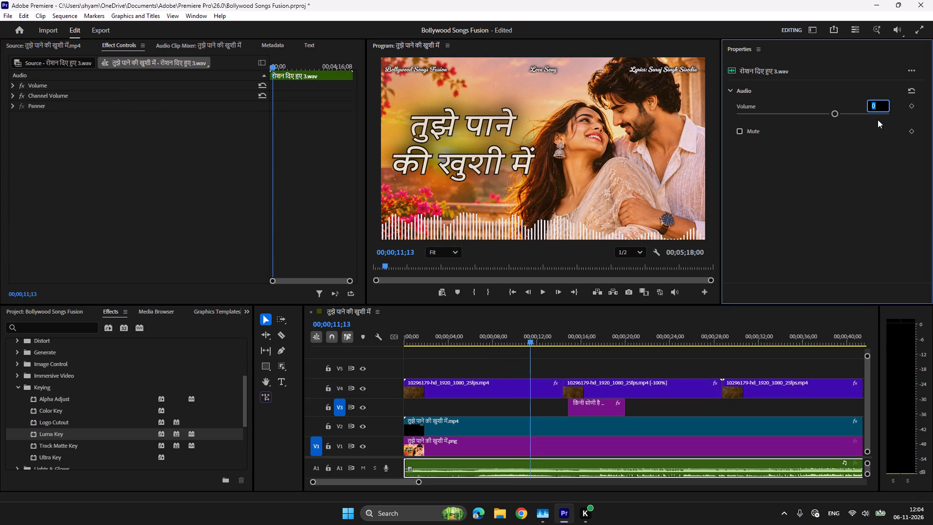
pyautogui.press('5')
pyautogui.press('Return')
pyautogui.press('space')
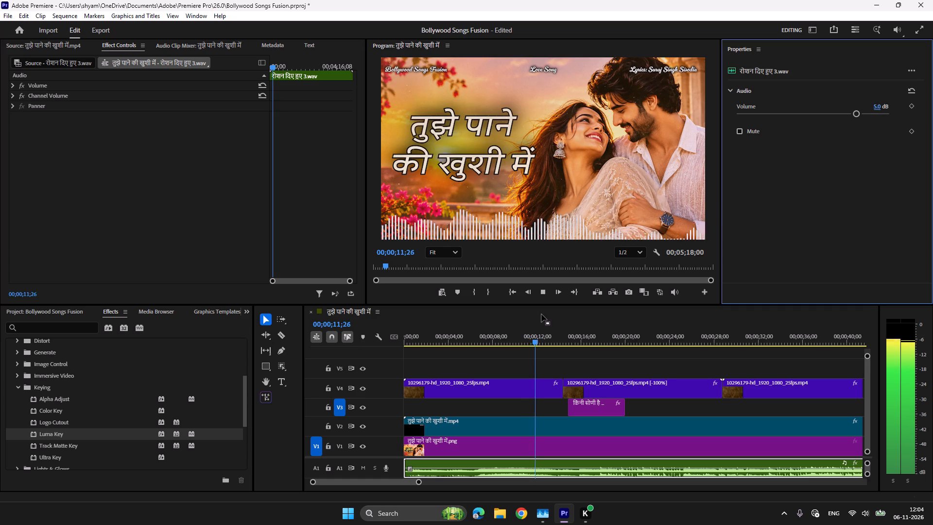
pyautogui.click(540, 511)
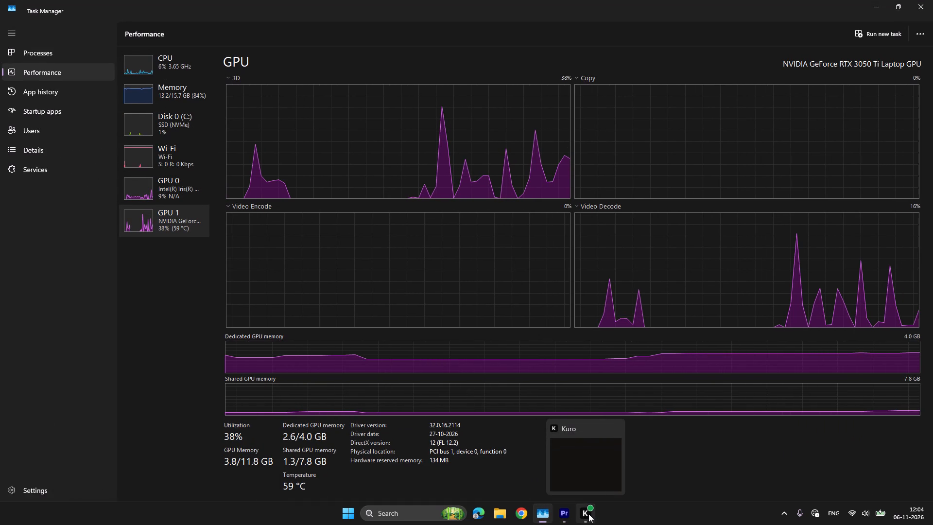
pyautogui.click(570, 514)
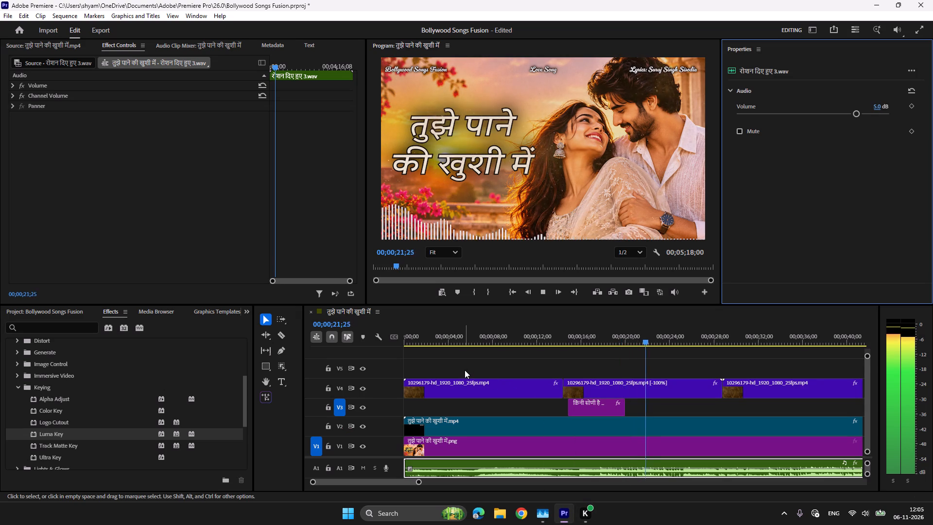
pyautogui.scroll(-3, 531, 412)
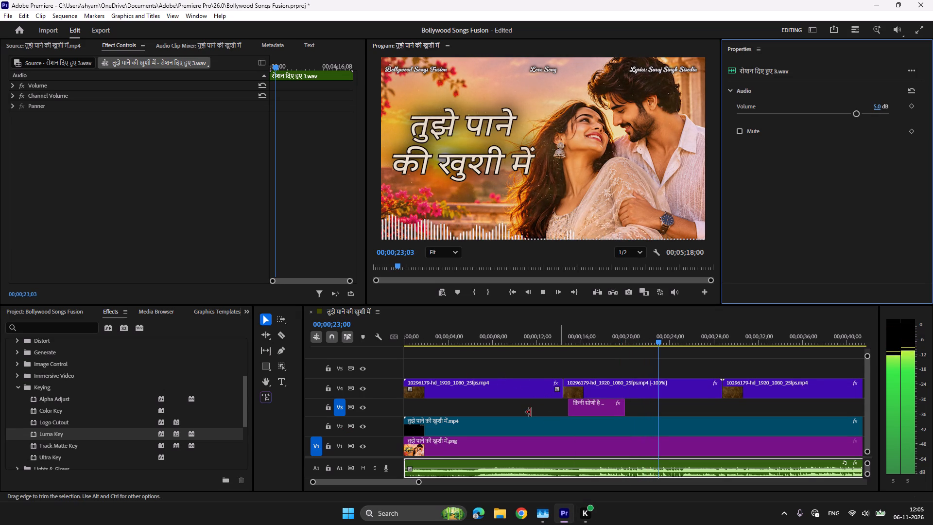
pyautogui.press('space')
# Switch to File Explorer and open the Bollywood Songs folder.
pyautogui.click(506, 511)
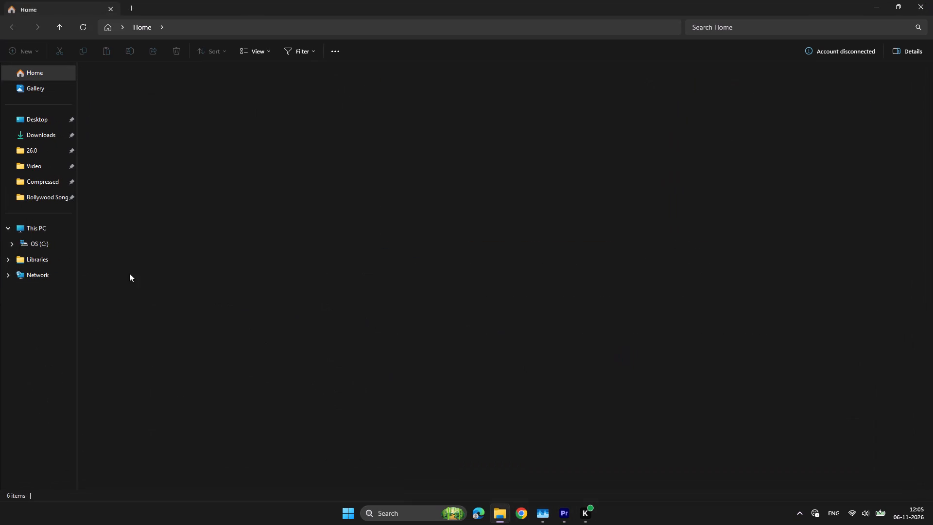
pyautogui.click(33, 196)
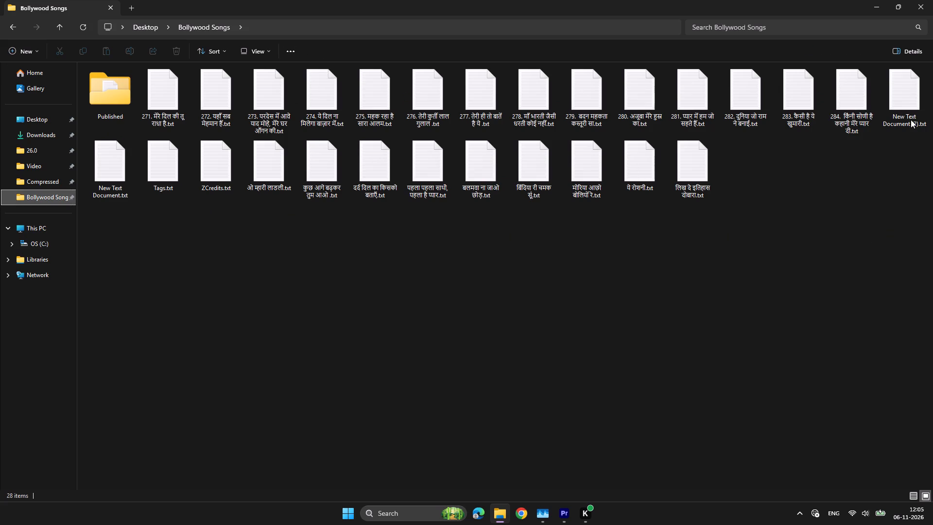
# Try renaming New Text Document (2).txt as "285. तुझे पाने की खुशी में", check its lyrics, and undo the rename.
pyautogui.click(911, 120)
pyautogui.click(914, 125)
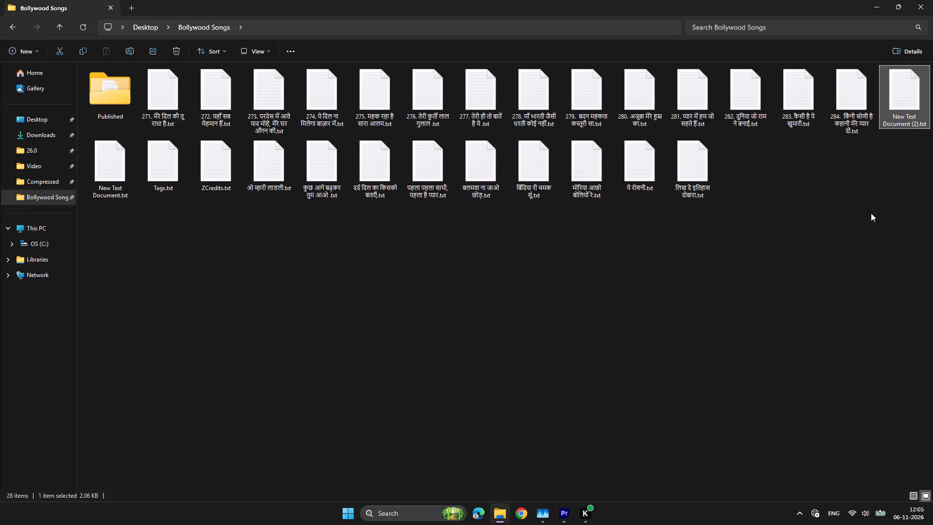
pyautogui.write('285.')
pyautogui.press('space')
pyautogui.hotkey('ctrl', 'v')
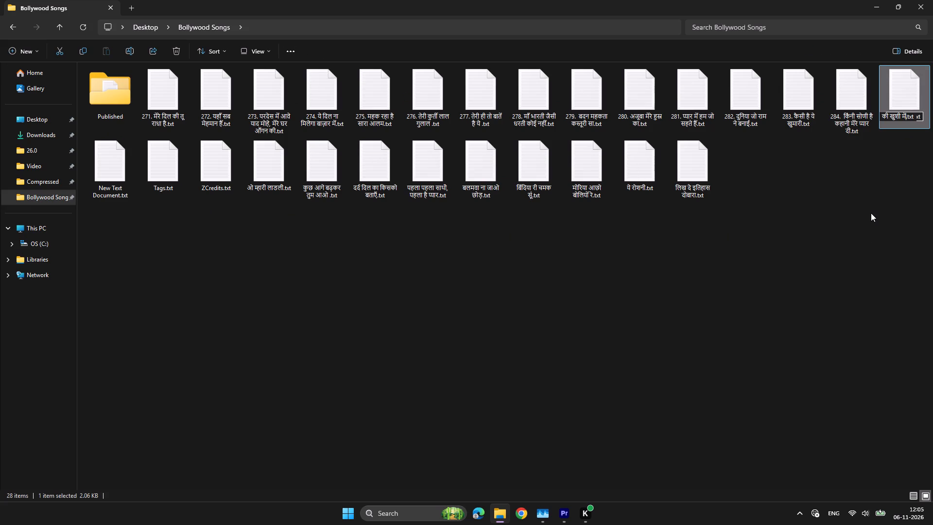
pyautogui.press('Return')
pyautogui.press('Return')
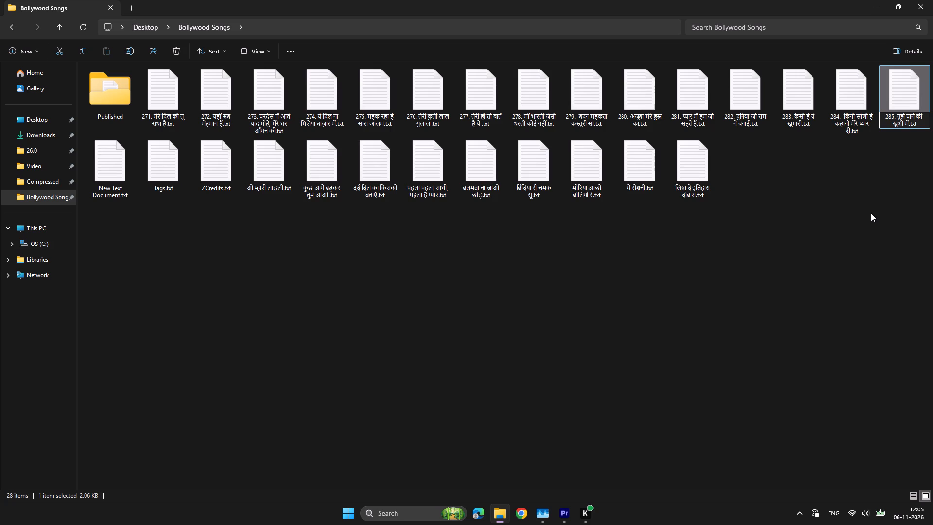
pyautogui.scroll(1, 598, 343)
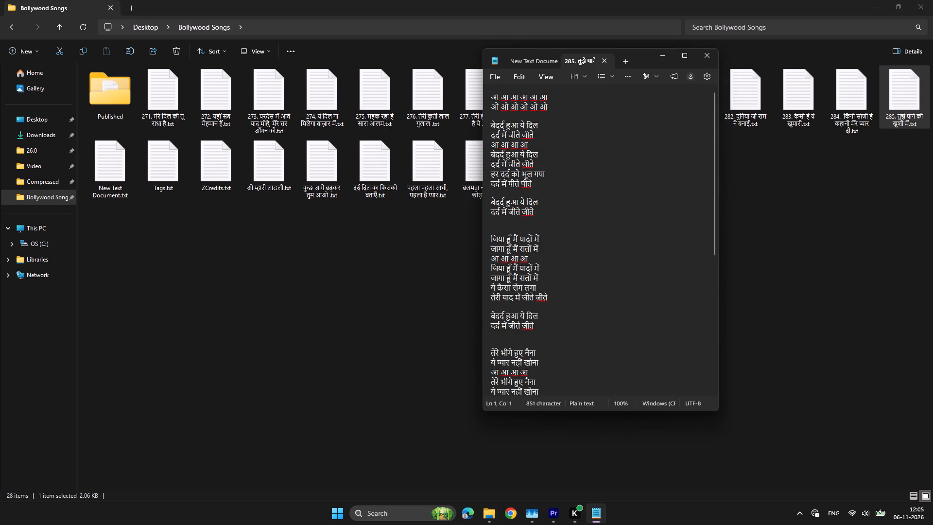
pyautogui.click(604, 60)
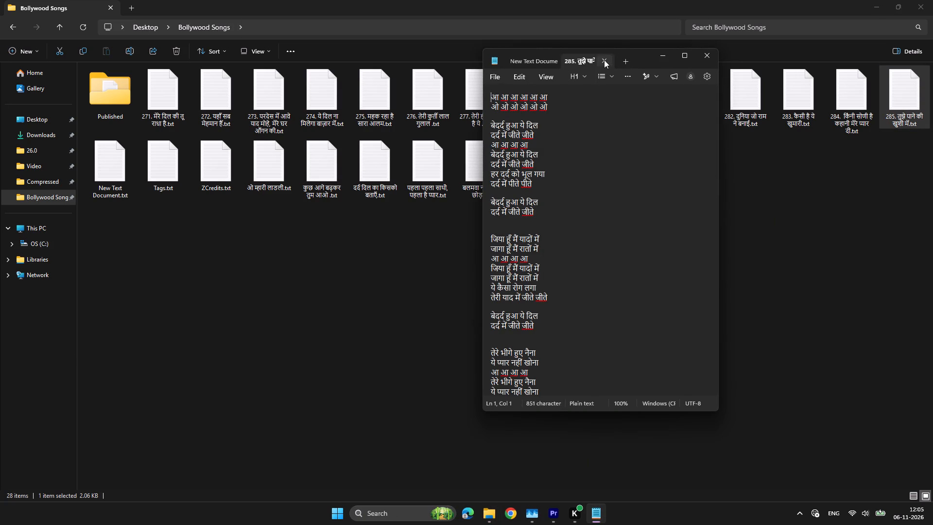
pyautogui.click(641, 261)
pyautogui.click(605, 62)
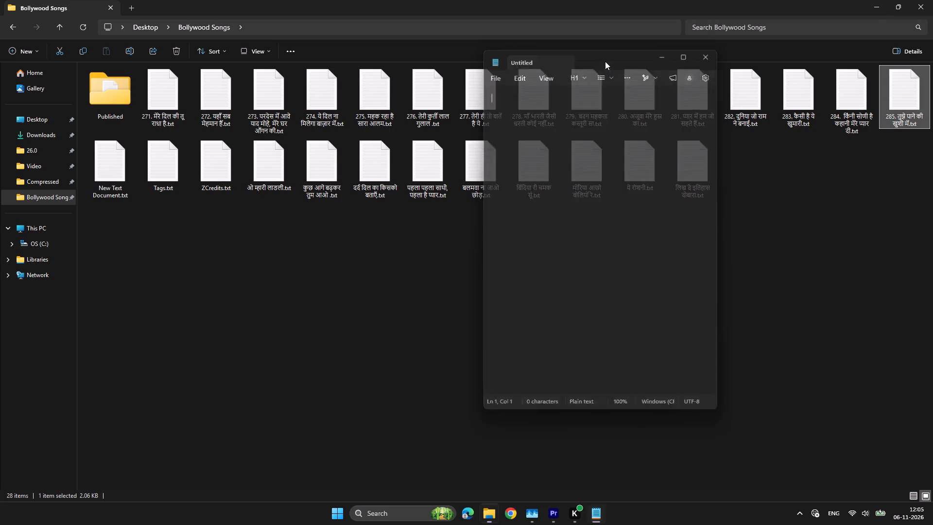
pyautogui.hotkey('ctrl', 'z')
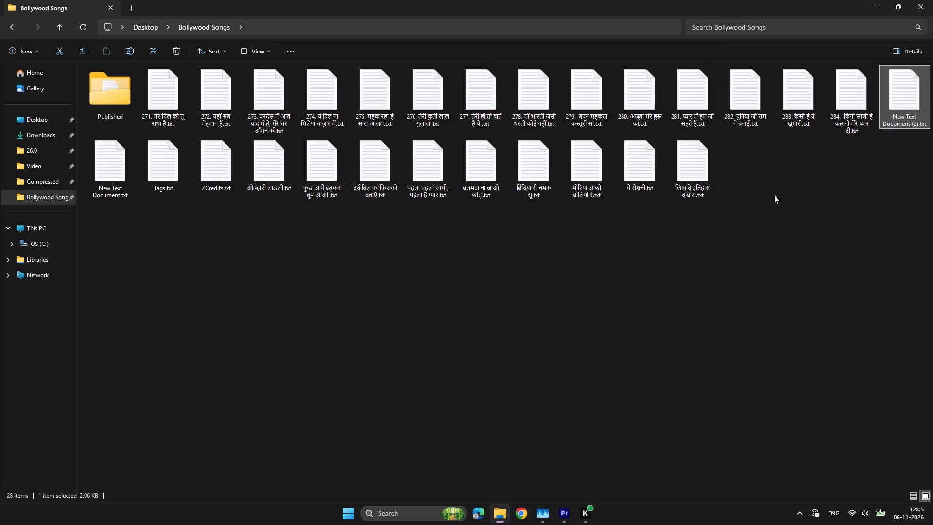
# Rename New Text Document.txt as "285. तुझे पाने की खुशी में" and open it to see the lyrics.
pyautogui.click(112, 181)
pyautogui.click(111, 193)
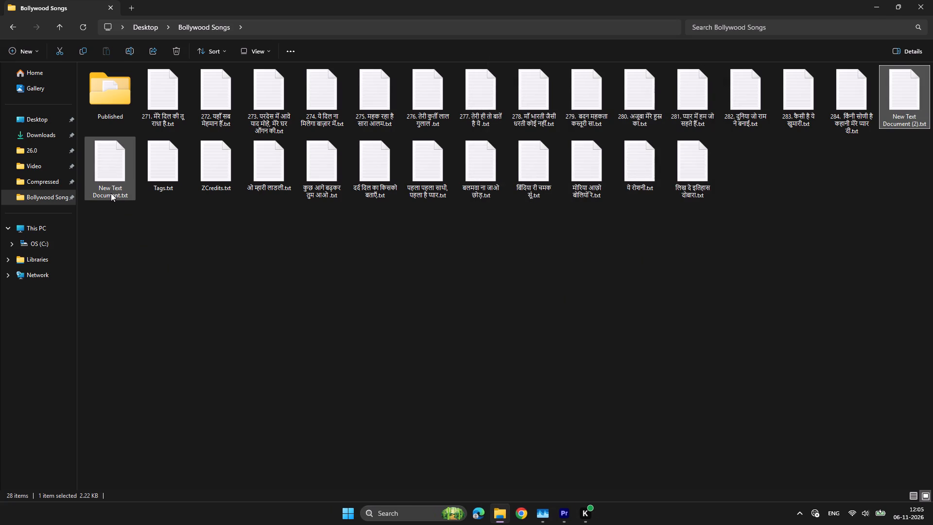
pyautogui.write('285.')
pyautogui.press('space')
pyautogui.hotkey('ctrl', 'v')
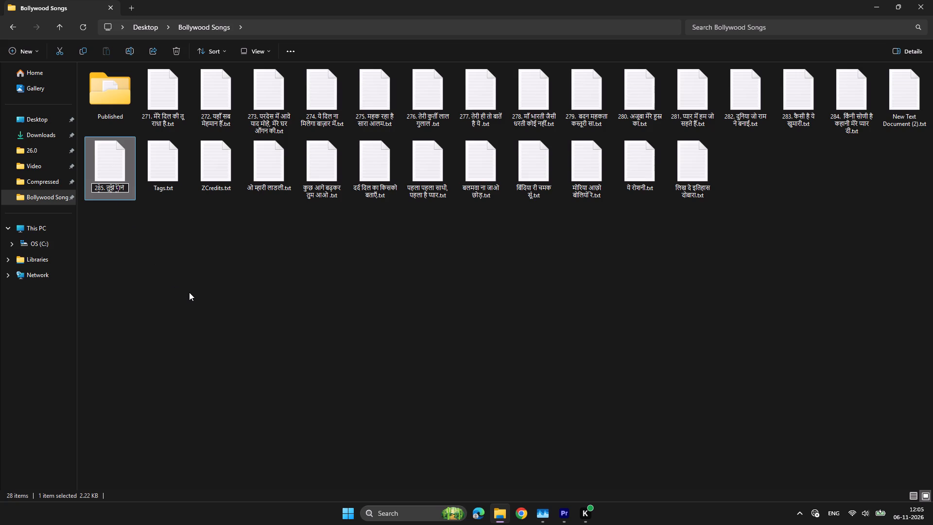
pyautogui.press('Return')
pyautogui.press('Return')
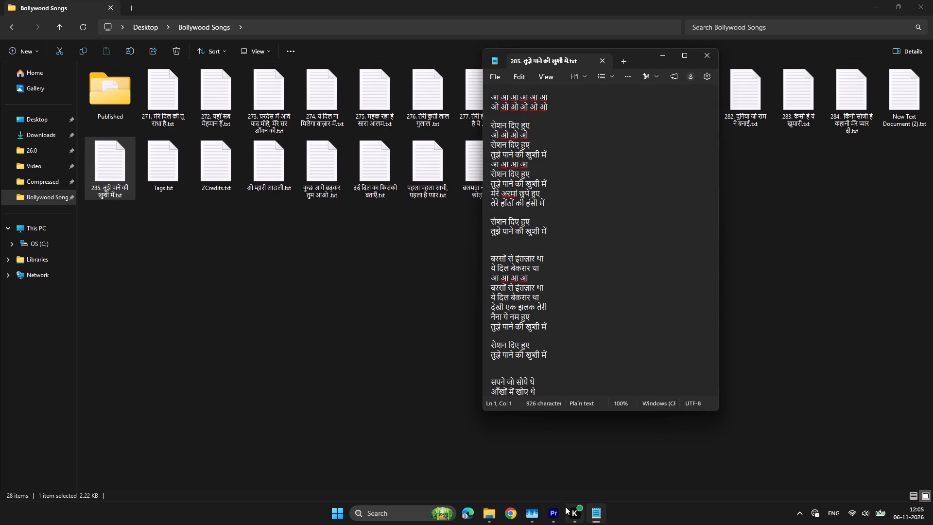
# Back in Premiere, play back to find the first vocal line and move the V3 lyric text clip to start at about 00;00;25;15.
pyautogui.click(555, 515)
pyautogui.press('space')
pyautogui.click(547, 413)
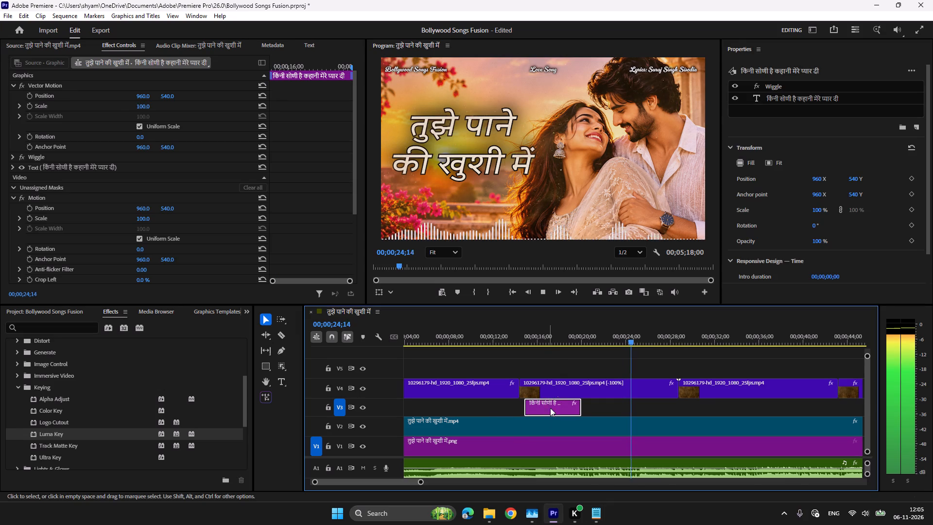
pyautogui.moveTo(549, 404); pyautogui.dragTo(725, 407)
pyautogui.scroll(-5, 723, 407)
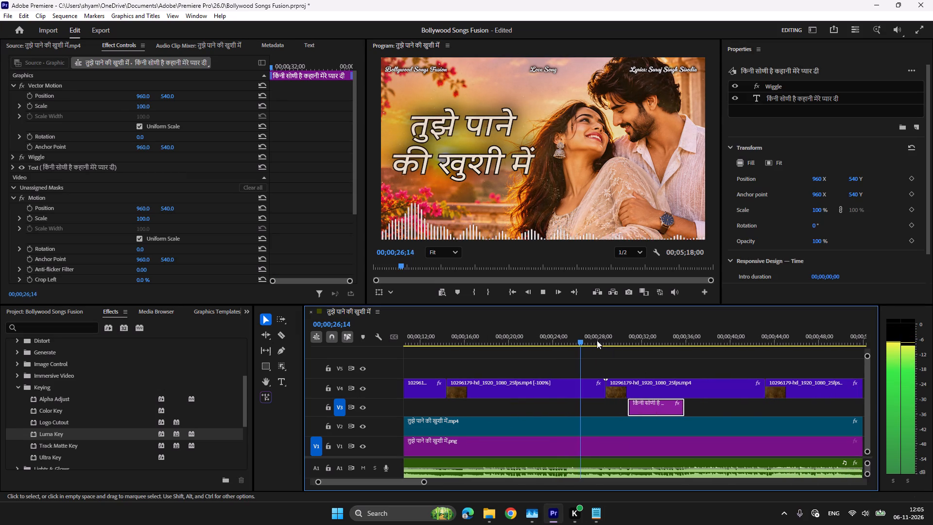
pyautogui.click(547, 333)
pyautogui.press('space')
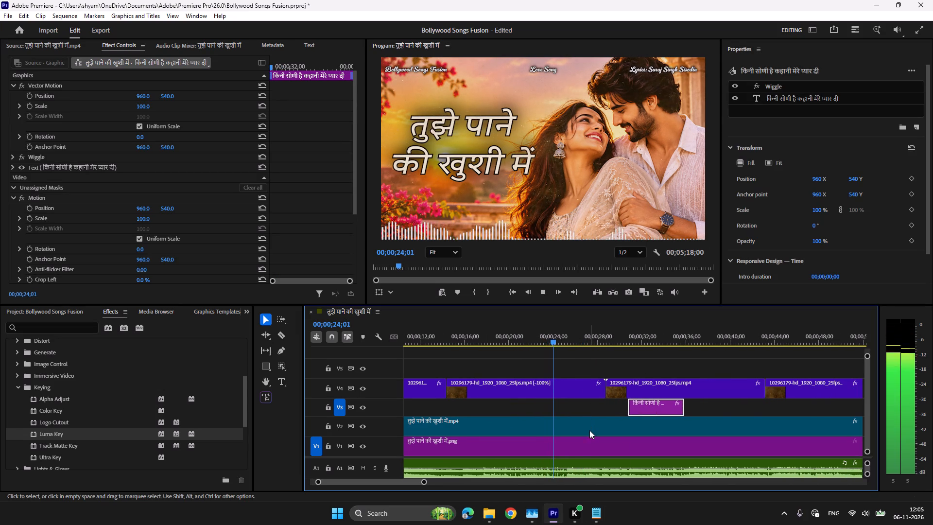
pyautogui.press('space')
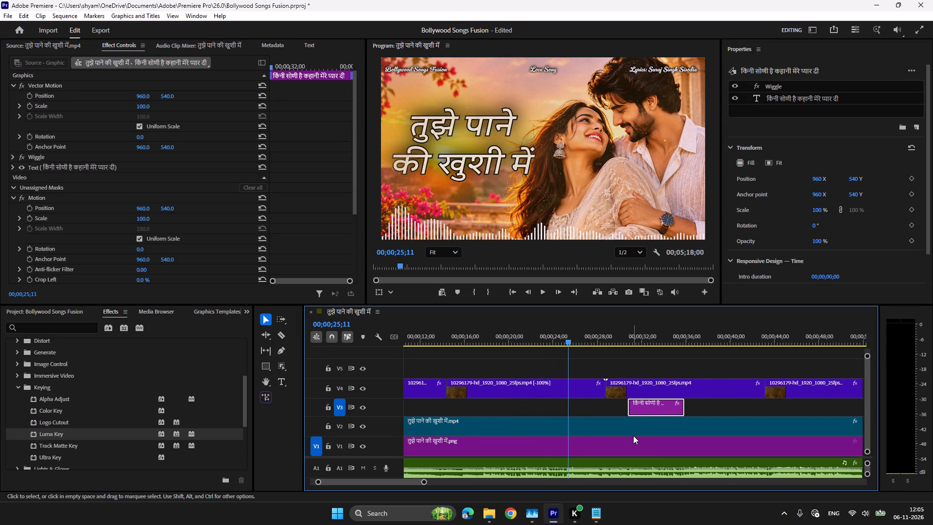
pyautogui.press('space')
pyautogui.press('space')
pyautogui.moveTo(651, 410); pyautogui.dragTo(594, 409)
# Listen to where the first line ends and trim the V3 lyric clip's end to 00;00;28;23, for a duration of 00;00;03;08.
pyautogui.press('space')
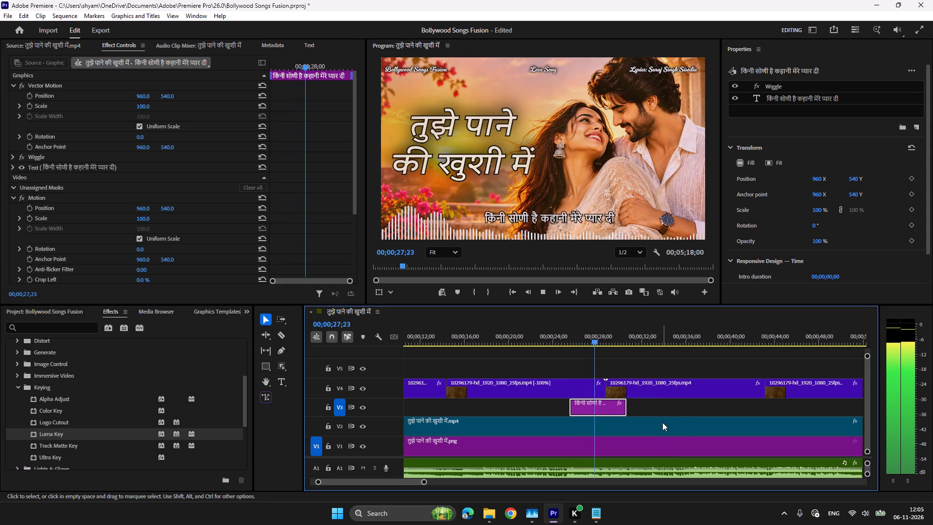
pyautogui.press('space')
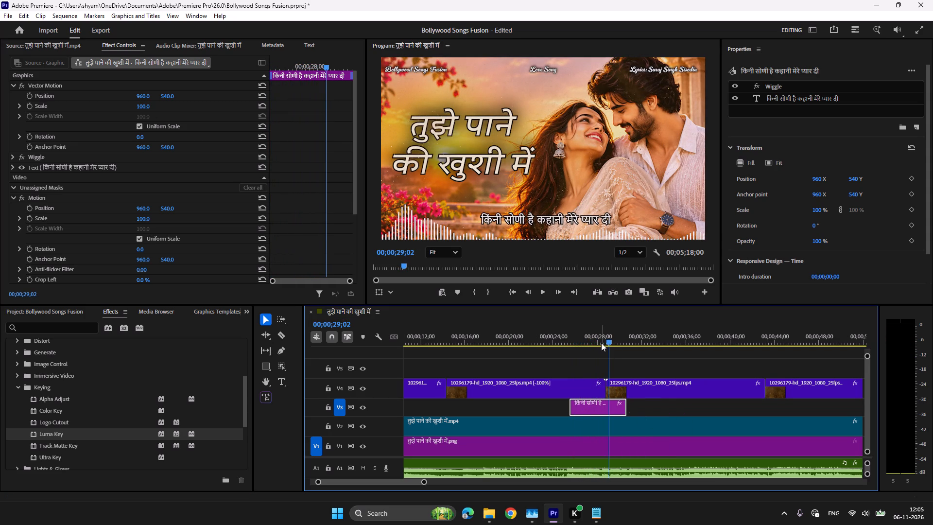
pyautogui.click(601, 343)
pyautogui.press('space')
pyautogui.press('space')
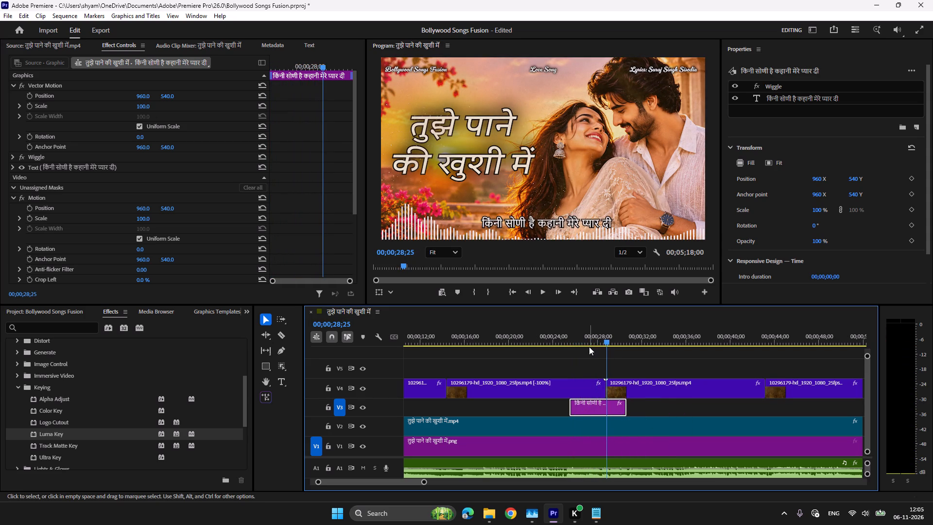
pyautogui.click(589, 347)
pyautogui.press('space')
pyautogui.click(589, 335)
pyautogui.press('space')
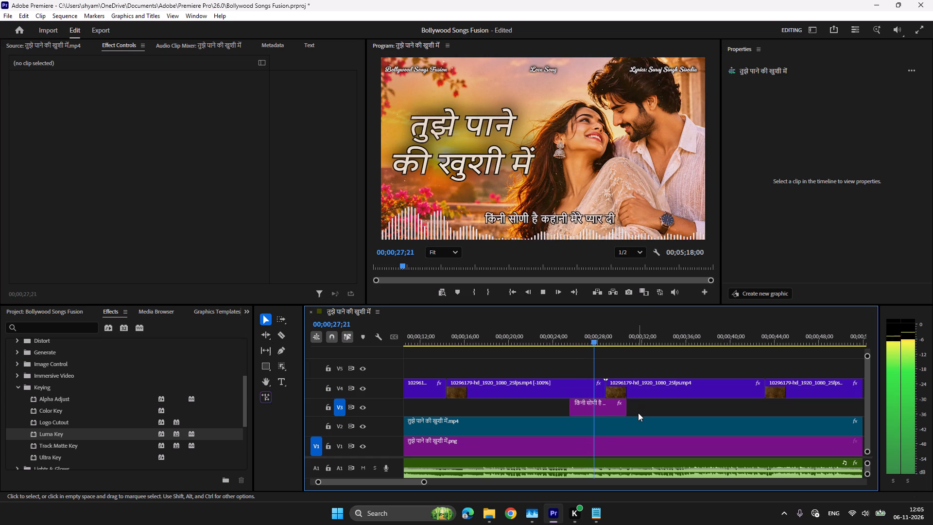
pyautogui.press('space')
pyautogui.moveTo(626, 407); pyautogui.dragTo(608, 407)
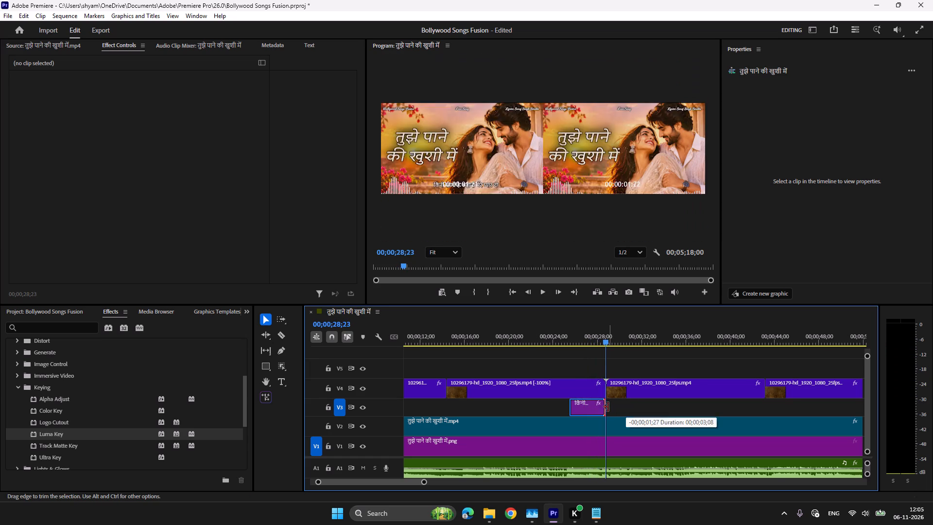
pyautogui.moveTo(608, 407); pyautogui.dragTo(607, 407)
# Replace the V3 lyric clip's text with the line "रोशन दिए हुए" copied from the Notepad lyrics file.
pyautogui.click(594, 415)
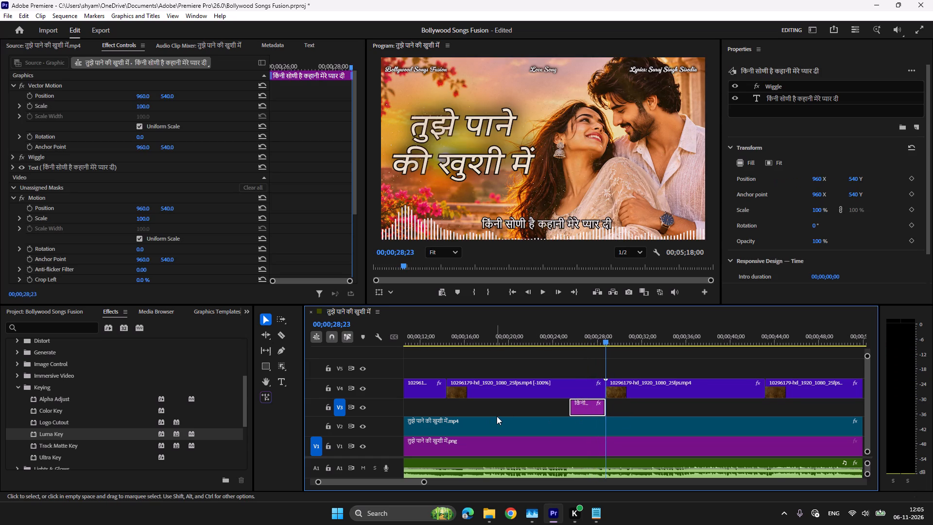
pyautogui.press('t')
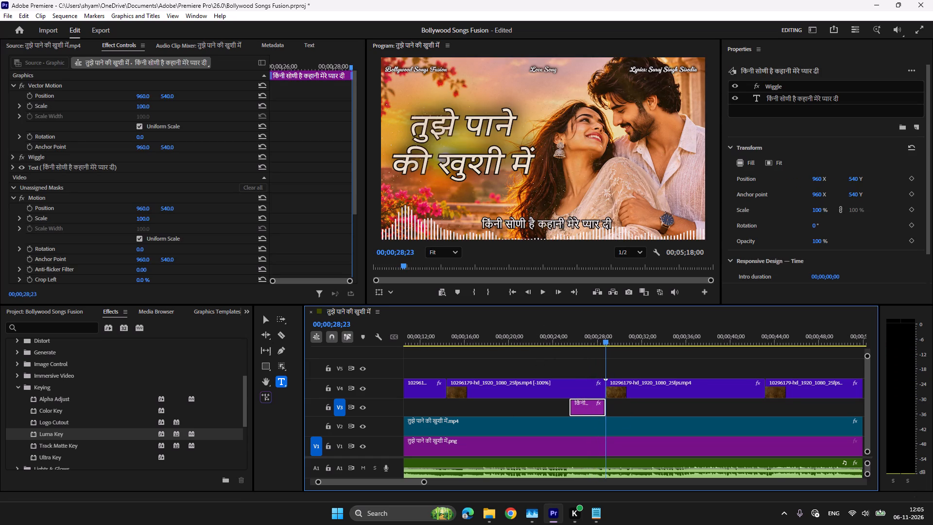
pyautogui.click(561, 226)
pyautogui.hotkey('ctrl', 'a')
pyautogui.press('super+v')
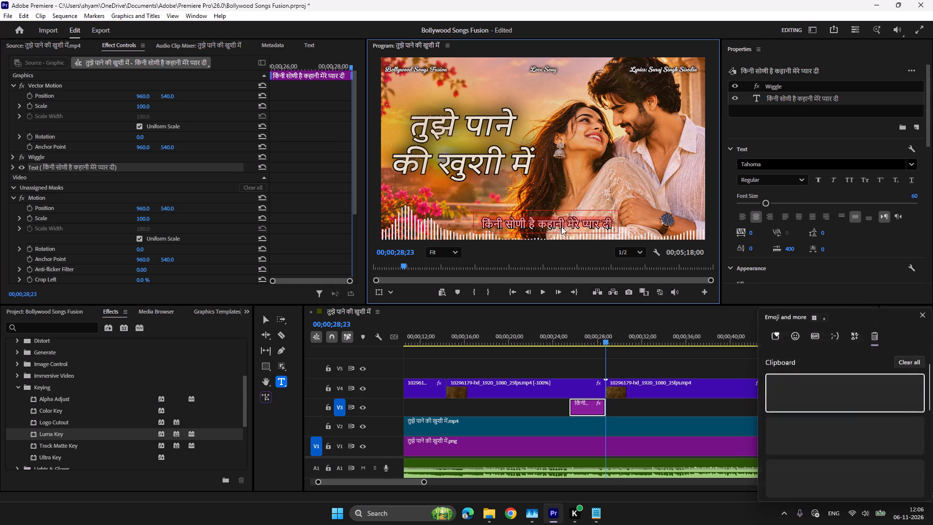
pyautogui.click(666, 403)
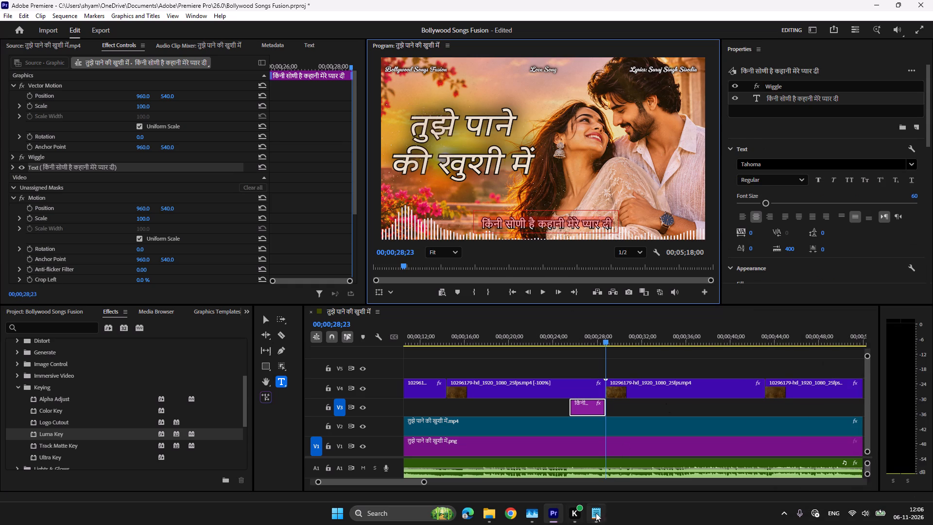
pyautogui.click(600, 514)
pyautogui.moveTo(528, 125); pyautogui.dragTo(485, 125)
pyautogui.hotkey('ctrl', 'c')
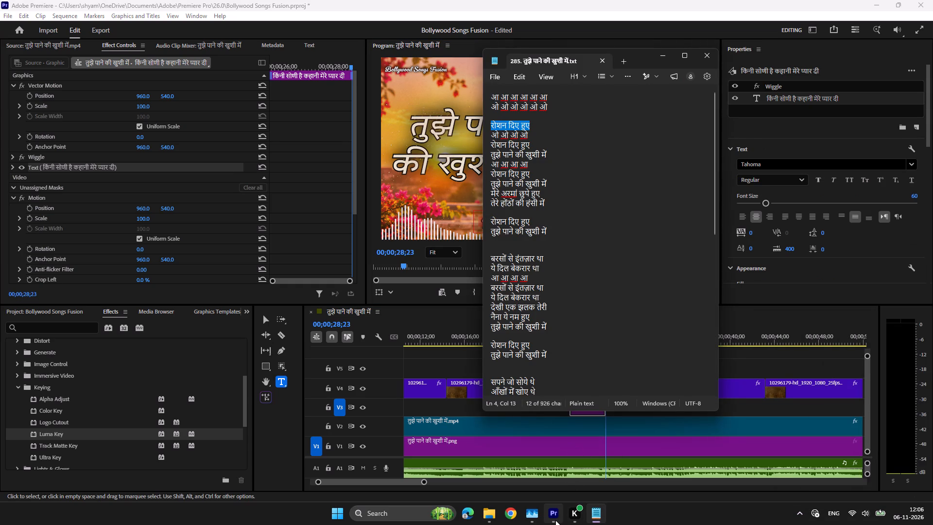
pyautogui.click(555, 520)
pyautogui.click(587, 339)
pyautogui.hotkey('ctrl', 'v')
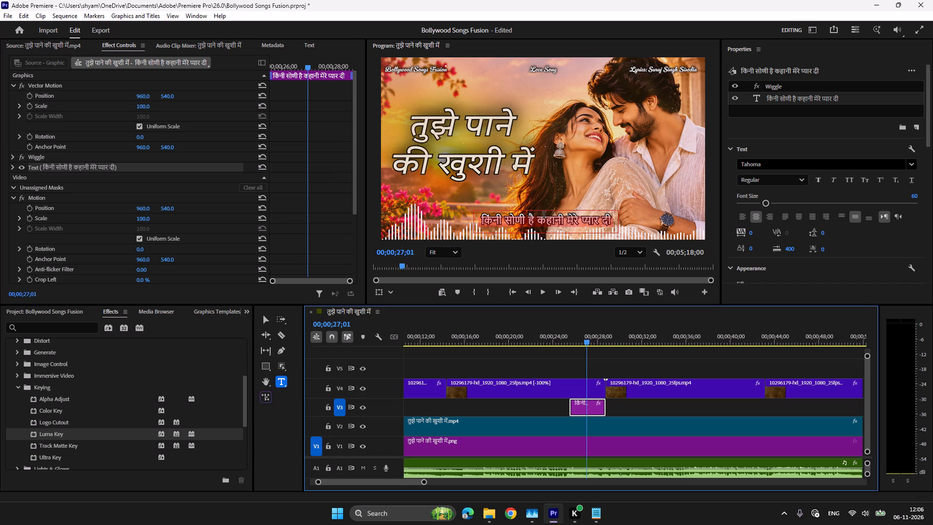
pyautogui.click(546, 224)
pyautogui.hotkey('ctrl', 'a')
pyautogui.hotkey('ctrl', 'v')
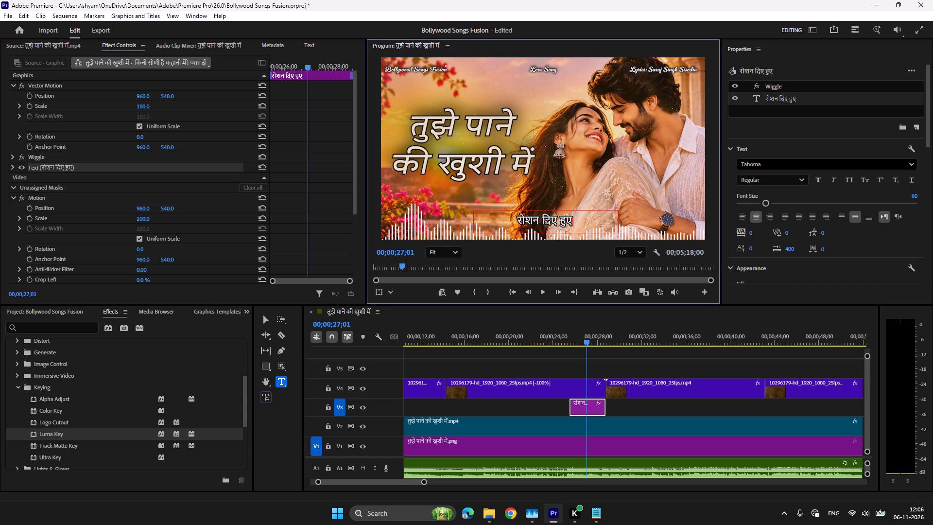
# Listen to the first lyric line and duplicate its V3 text clip at 00;00;28;23, directly after the original.
pyautogui.click(567, 332)
pyautogui.press('space')
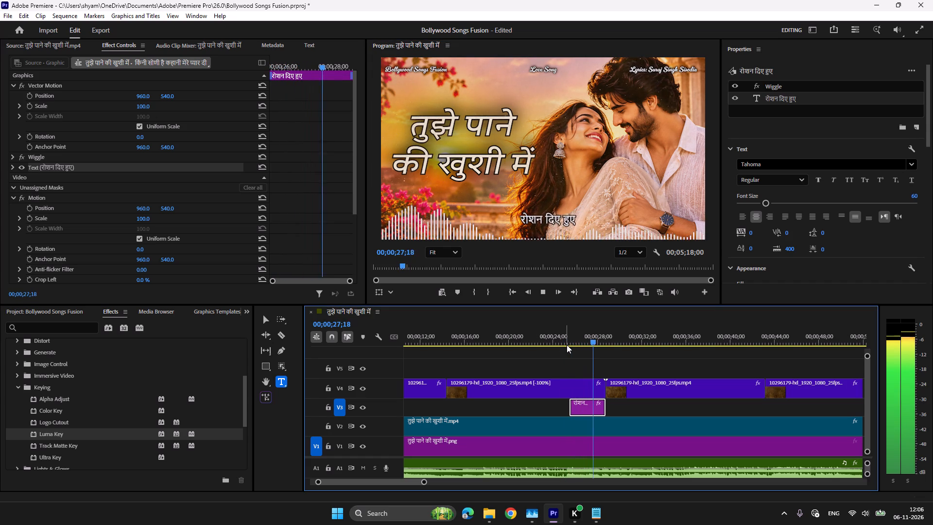
pyautogui.press('space')
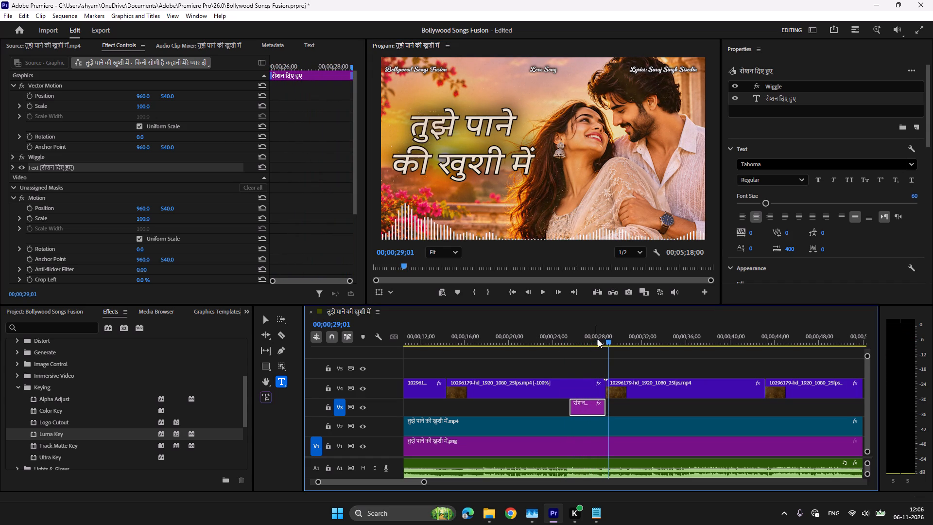
pyautogui.click(602, 338)
pyautogui.press('space')
pyautogui.press('space')
pyautogui.hotkey('ctrl', 'c')
pyautogui.hotkey('ctrl', 'v')
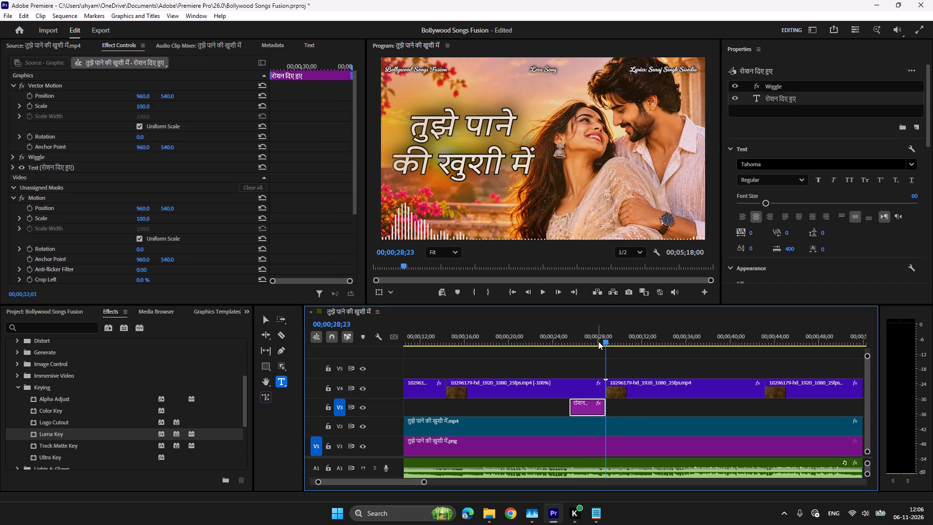
# Replace the duplicated clip's text with "तुझे पाने की खुशी में" copied from the Notepad lyrics file.
pyautogui.click(627, 330)
pyautogui.click(598, 523)
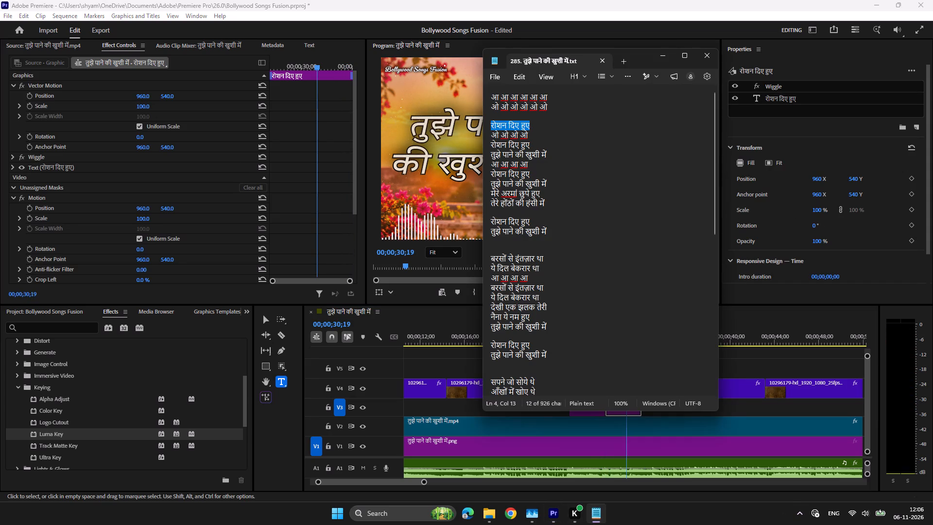
pyautogui.moveTo(550, 153); pyautogui.dragTo(486, 153)
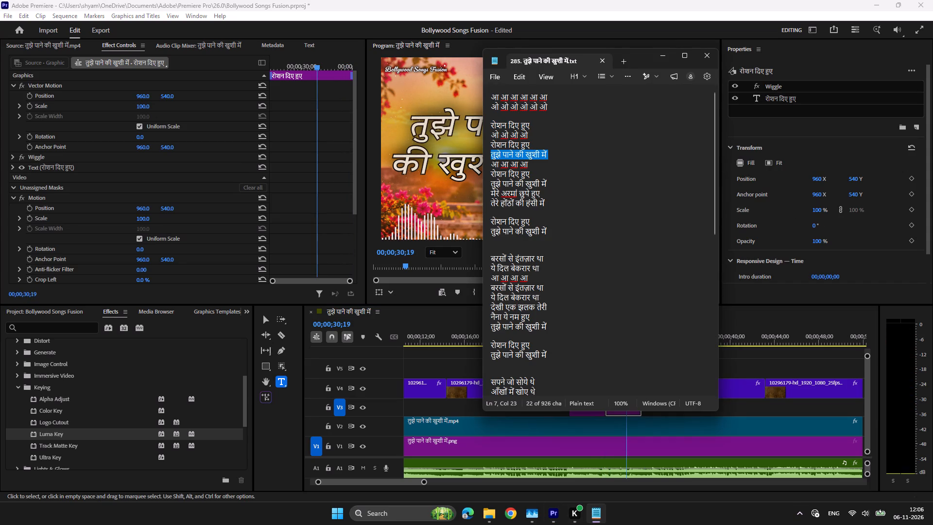
pyautogui.hotkey('ctrl', 'c')
pyautogui.moveTo(554, 515); pyautogui.dragTo(582, 519)
pyautogui.click(575, 515)
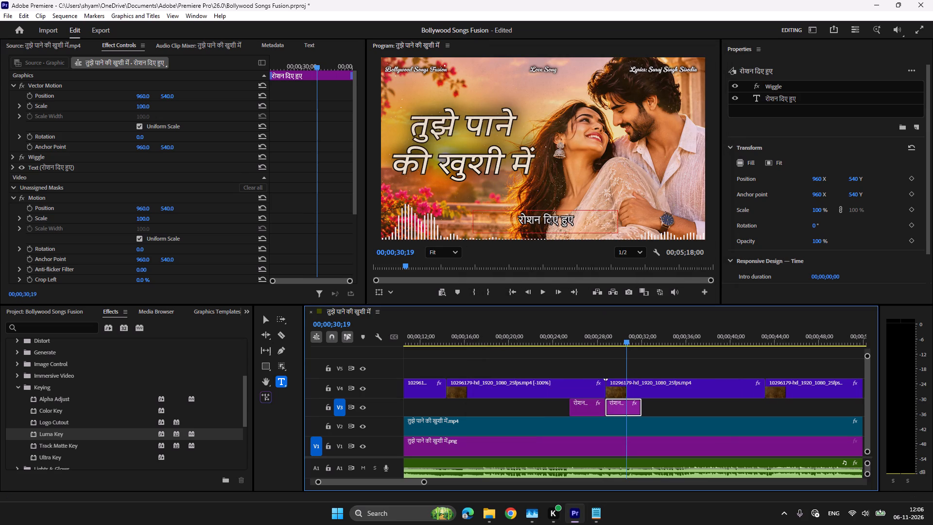
pyautogui.click(551, 223)
pyautogui.hotkey('ctrl', 'a')
pyautogui.hotkey('ctrl', 'v')
# Listen to the second lyric line and extend its V3 clip's end to just past 00;00;32;07.
pyautogui.click(601, 334)
pyautogui.press('space')
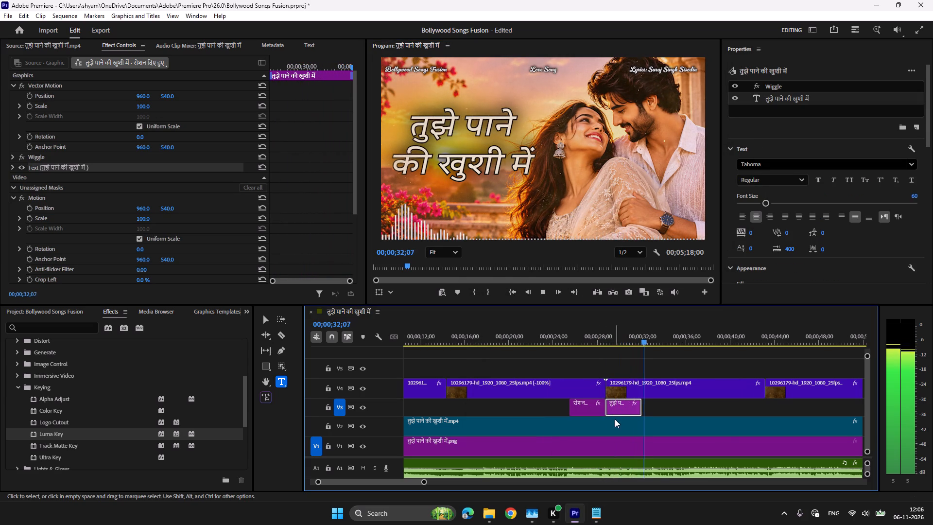
pyautogui.press('space')
pyautogui.moveTo(640, 407); pyautogui.dragTo(646, 408)
pyautogui.press('space')
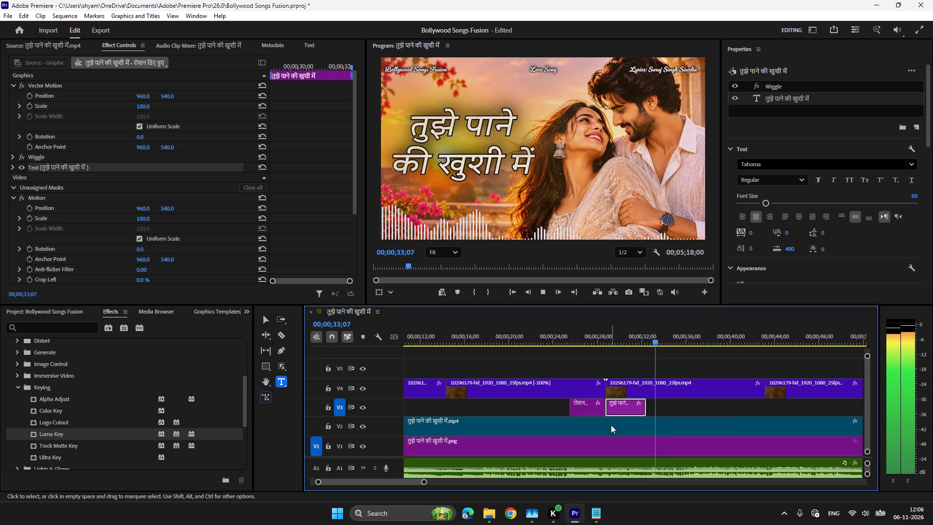
# Copy both V3 lyric clips, paste them where the two lines repeat at about 00;00;37;00, and play back the copies.
pyautogui.keyDown('shift'); pyautogui.click(582, 411); pyautogui.keyUp('shift')
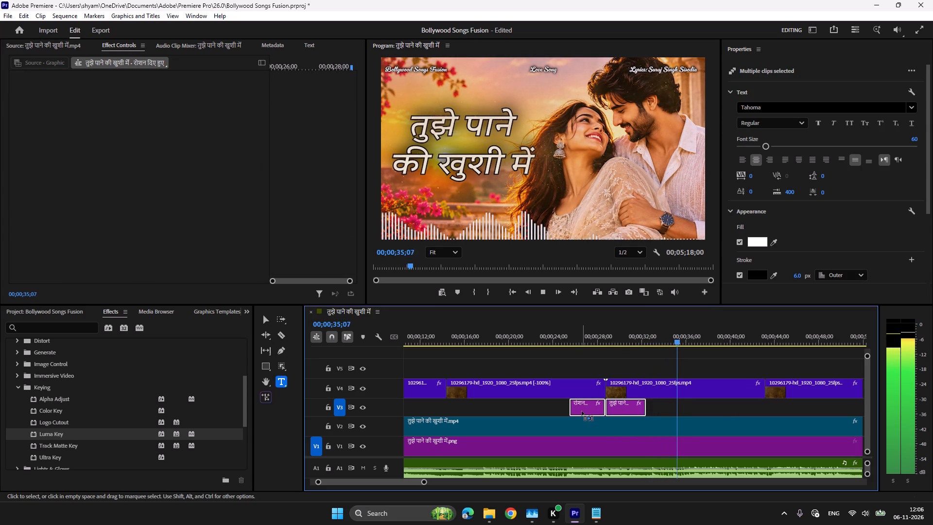
pyautogui.hotkey('ctrl', 'c')
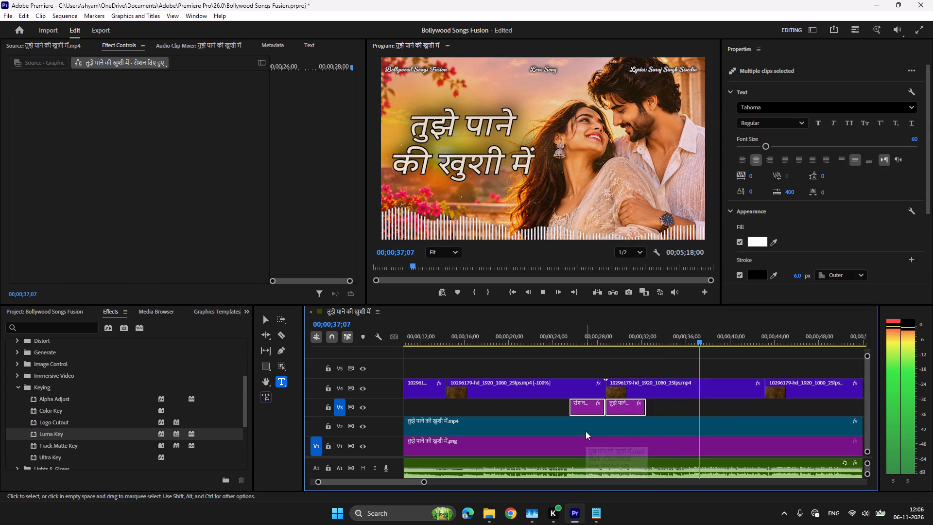
pyautogui.press('space')
pyautogui.click(692, 339)
pyautogui.press('space')
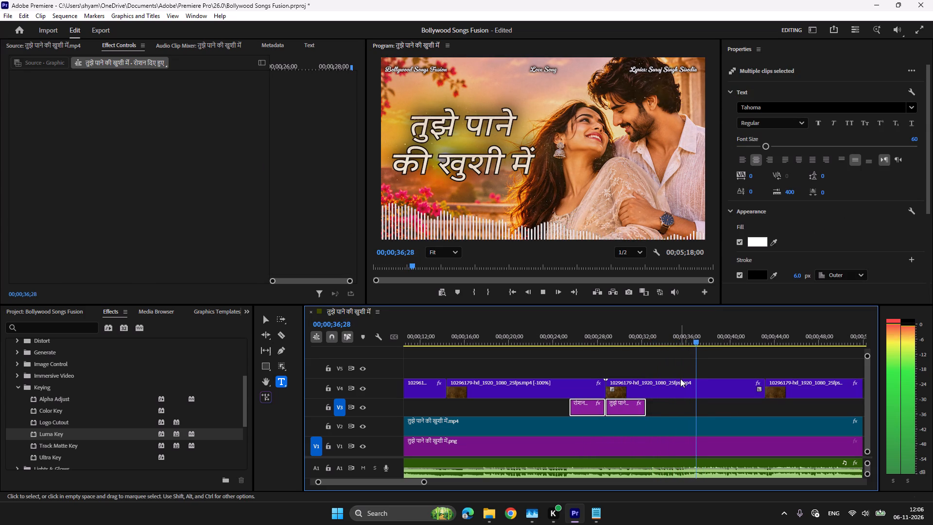
pyautogui.press('space')
pyautogui.click(693, 335)
pyautogui.press('space')
pyautogui.press('space')
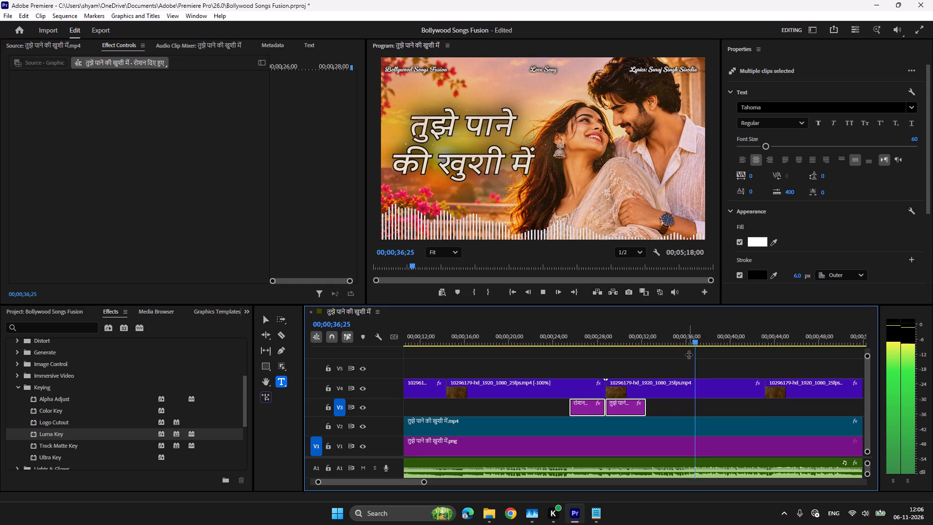
pyautogui.press('space')
pyautogui.press('space')
pyautogui.hotkey('ctrl', 'v')
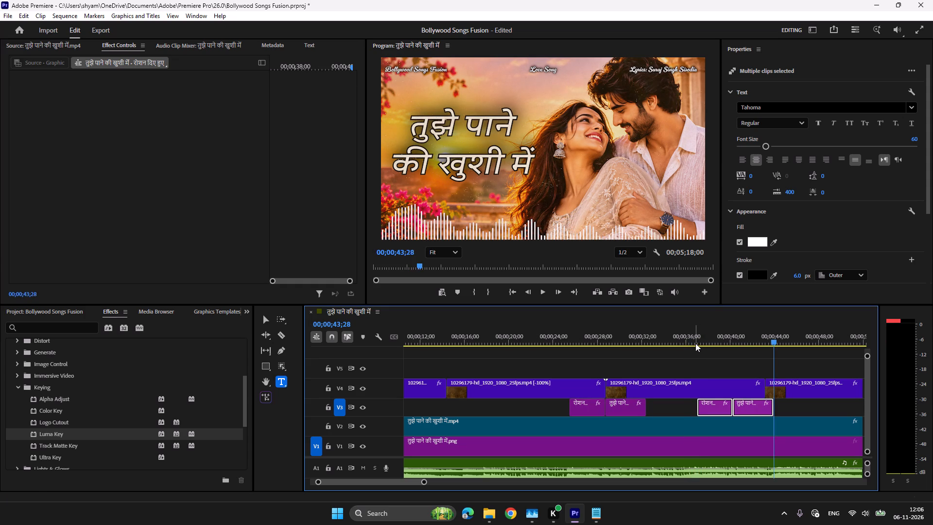
pyautogui.click(695, 343)
pyautogui.press('space')
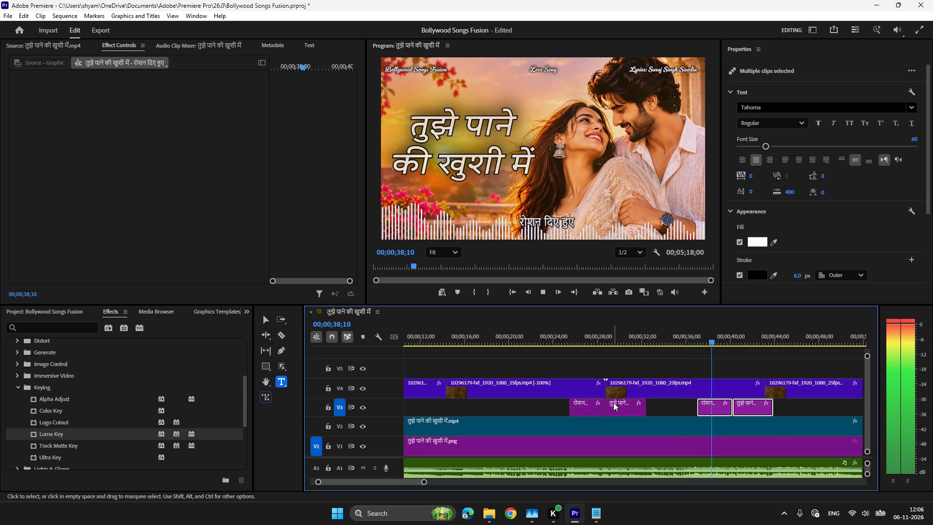
# Check the GPU performance in Task Manager, then return to Premiere.
pyautogui.click(530, 512)
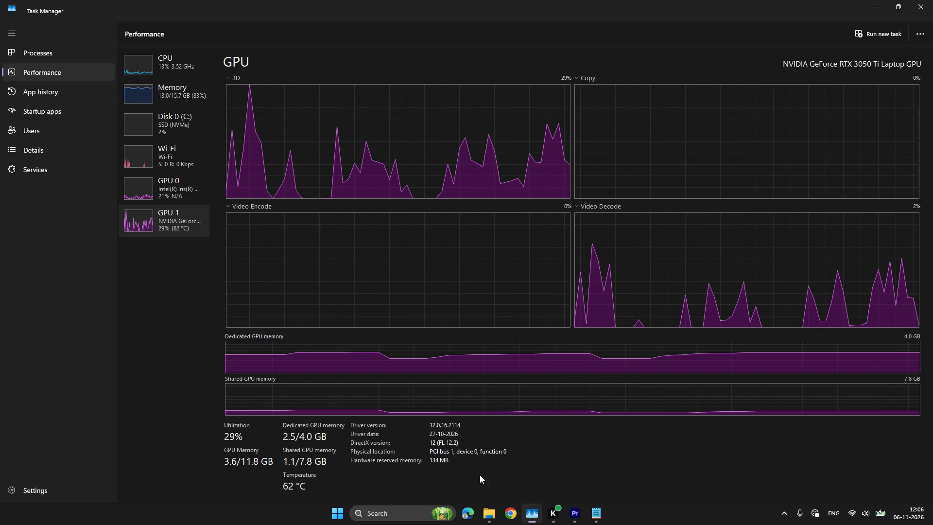
pyautogui.click(575, 513)
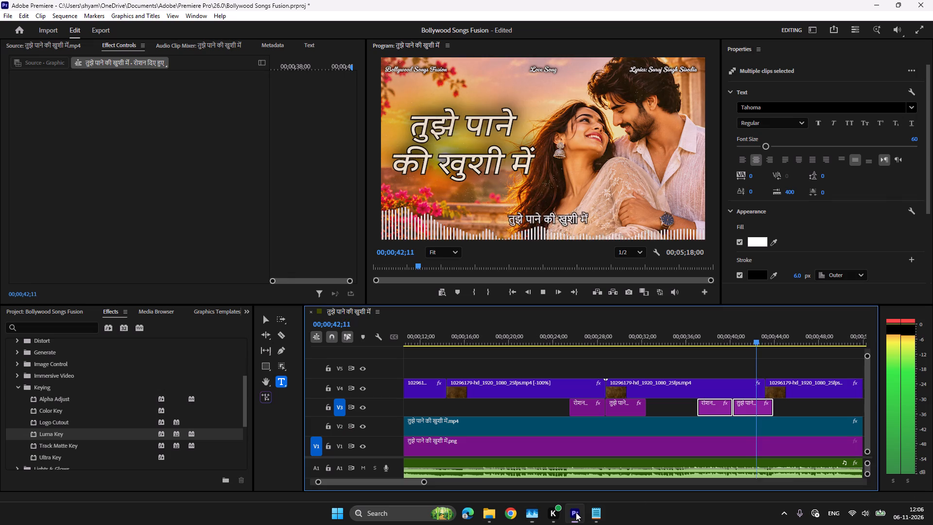
# Stop playback at 00;00;44;05 and paste a copy of the last "तुझे पाने की खुशी में" clip there on V3.
pyautogui.press('space')
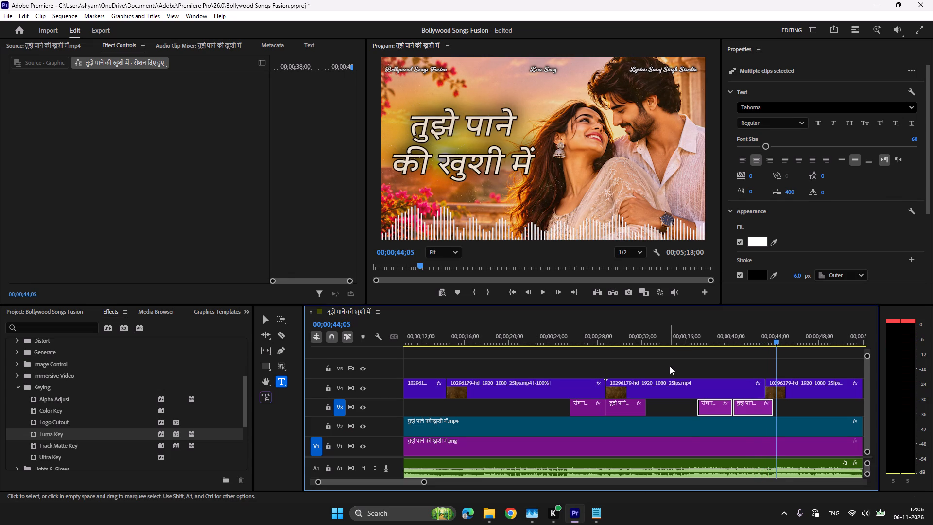
pyautogui.click(681, 415)
pyautogui.click(761, 410)
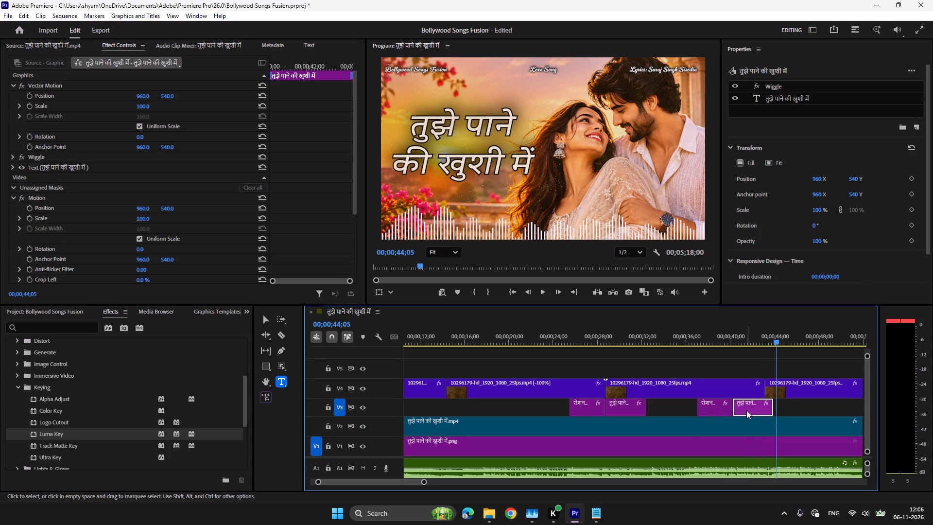
pyautogui.hotkey('ctrl', 'c')
pyautogui.hotkey('ctrl', 'v')
# Replace the new clip's text with "मेरे अरमां छुपे हुए" copied from the Notepad lyrics file.
pyautogui.click(597, 512)
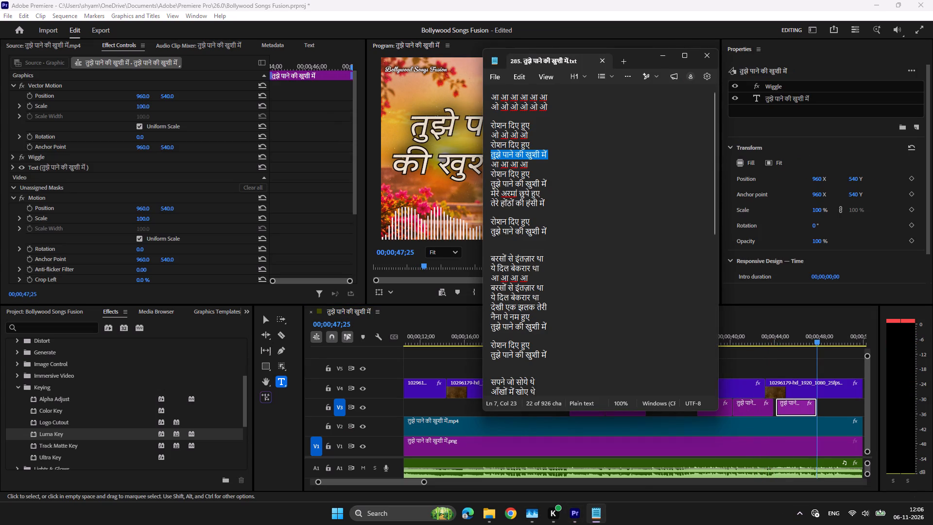
pyautogui.moveTo(546, 194); pyautogui.dragTo(484, 194)
pyautogui.hotkey('ctrl', 'c')
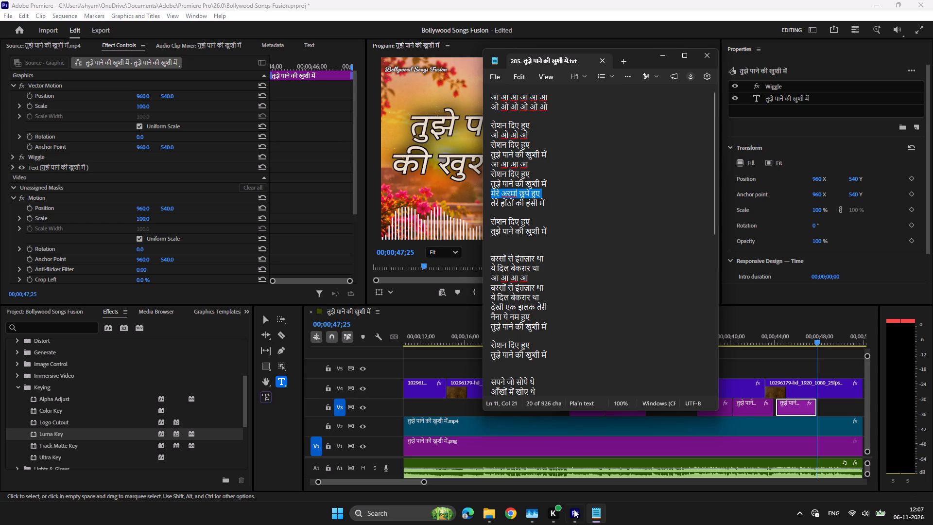
pyautogui.click(574, 516)
pyautogui.click(792, 340)
pyautogui.click(538, 221)
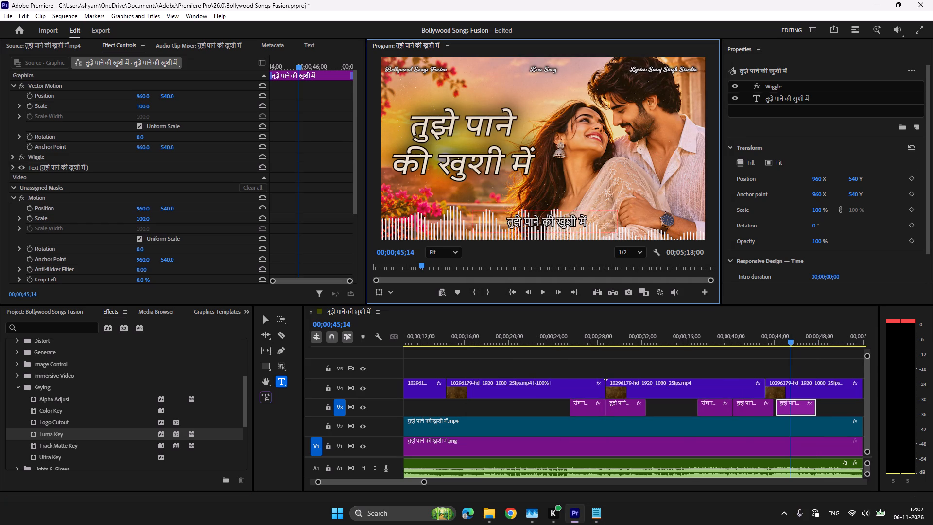
pyautogui.hotkey('ctrl', 'a')
pyautogui.hotkey('ctrl', 'v')
# Listen to where the "मेरे अरमां छुपे हुए" line ends and duplicate its clip on V3 at about 00;00;48;00.
pyautogui.click(775, 334)
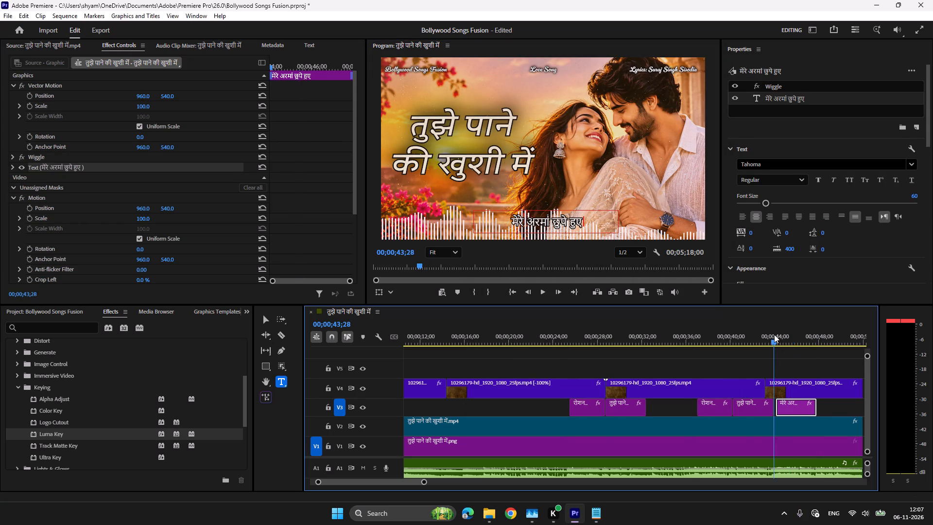
pyautogui.press('space')
pyautogui.scroll(-5, 737, 344)
pyautogui.scroll(-6, 562, 373)
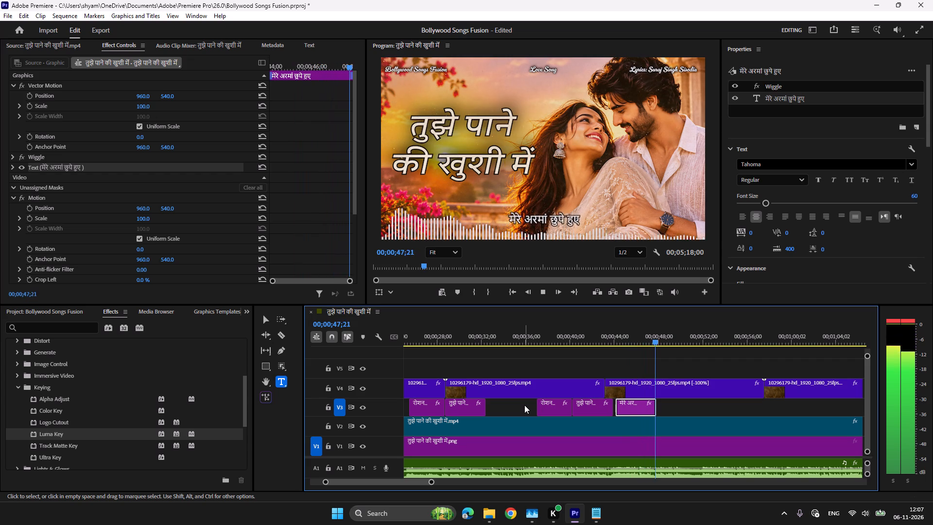
pyautogui.press('space')
pyautogui.hotkey('ctrl', 'c')
pyautogui.hotkey('ctrl', 'v')
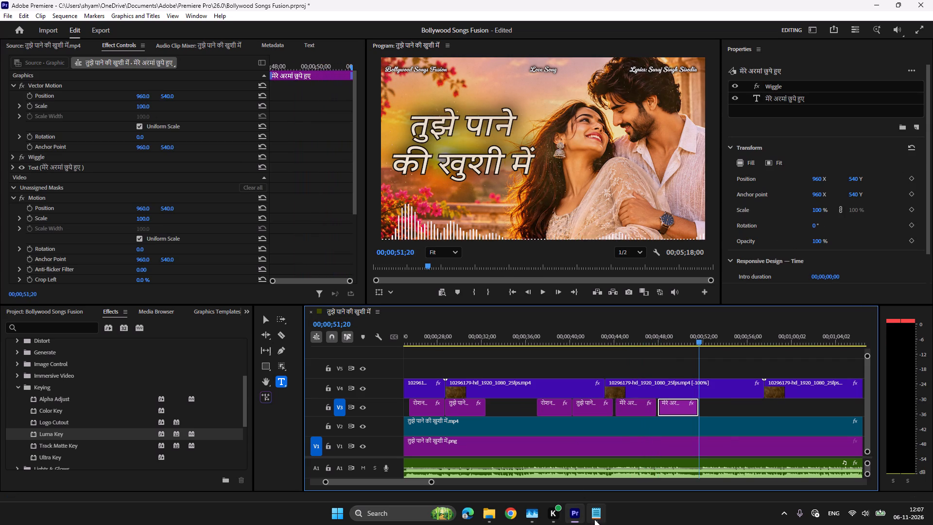
# Replace the duplicated clip's text with "तेरे होंठों की हंसी में" copied from the Notepad lyrics file.
pyautogui.click(596, 519)
pyautogui.moveTo(548, 202); pyautogui.dragTo(479, 206)
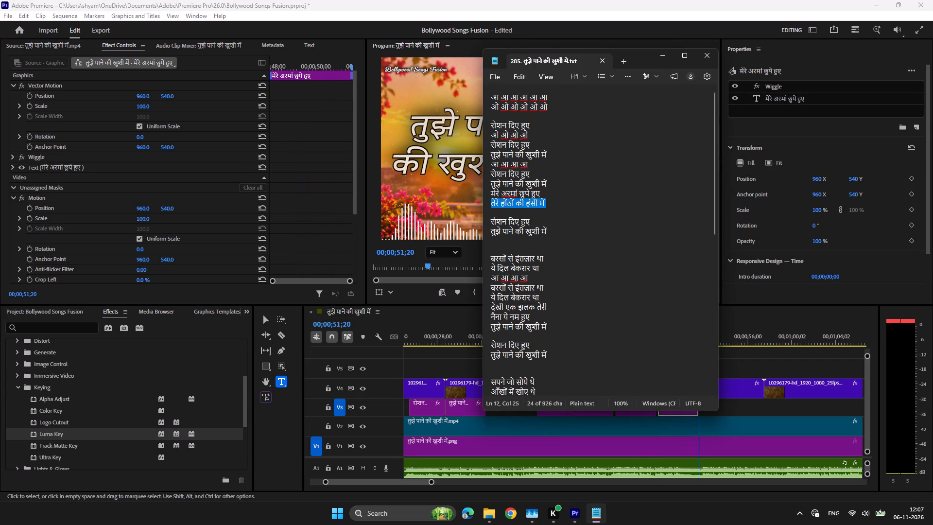
pyautogui.hotkey('ctrl', 'c')
pyautogui.click(574, 507)
pyautogui.click(674, 338)
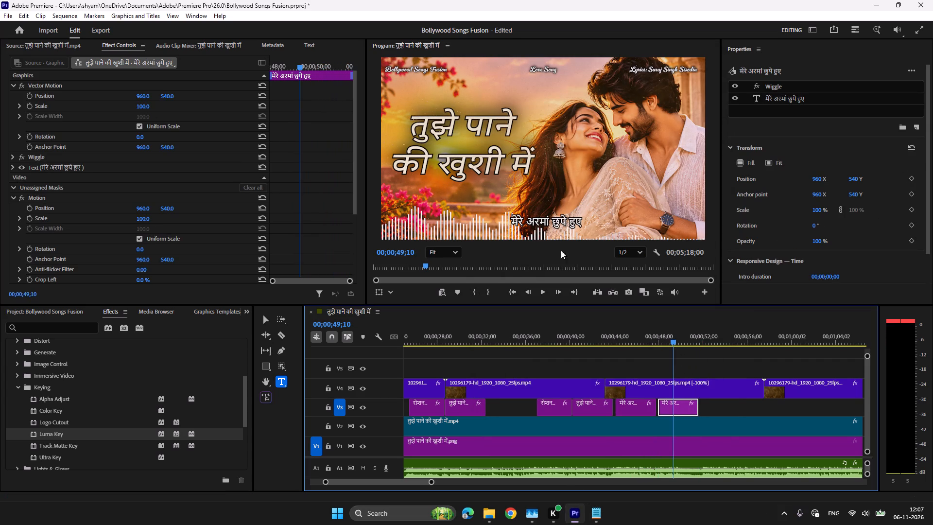
pyautogui.click(530, 219)
pyautogui.hotkey('ctrl', 'a')
pyautogui.hotkey('ctrl', 'v')
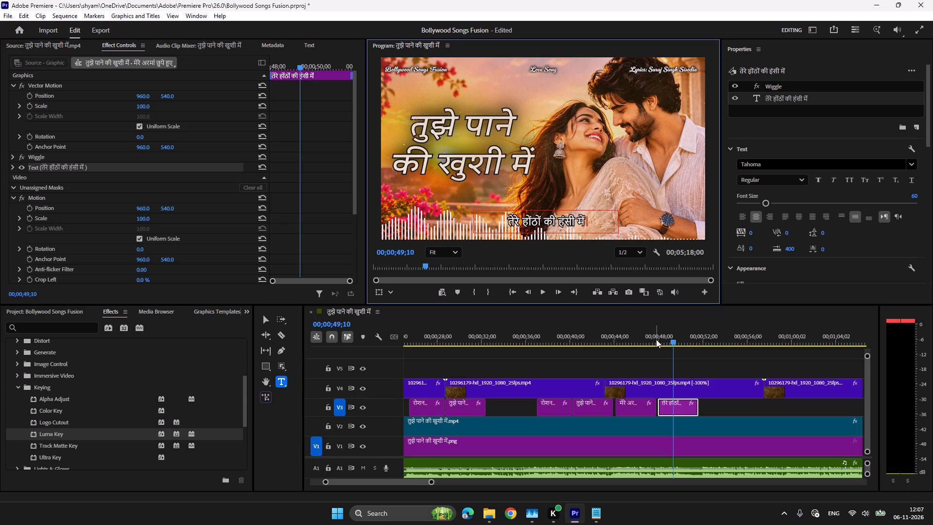
# Play past the "तेरे होंठों की हंसी में" line and paste copies of the "रोशन दिए हुए" and "तुझे पाने की खुशी में" clips at 00;00;52;11 on V3.
pyautogui.click(656, 339)
pyautogui.press('space')
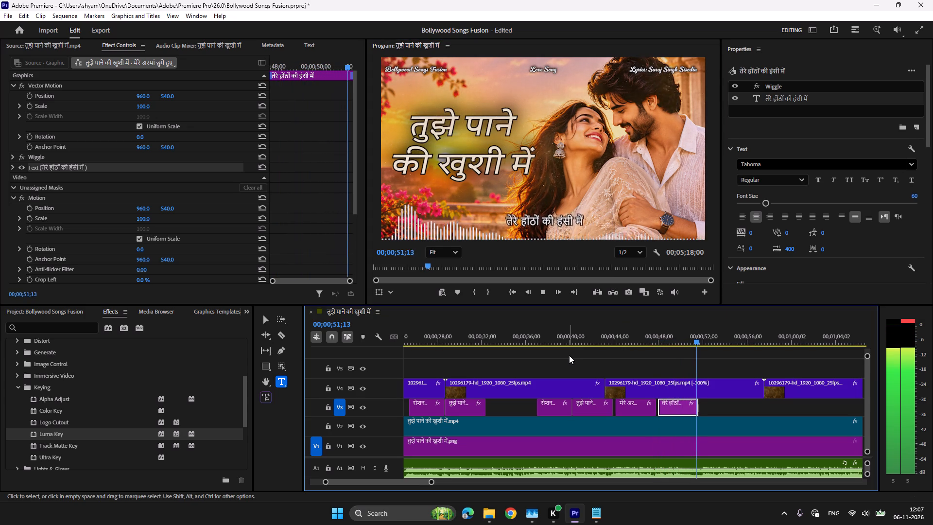
pyautogui.press('space')
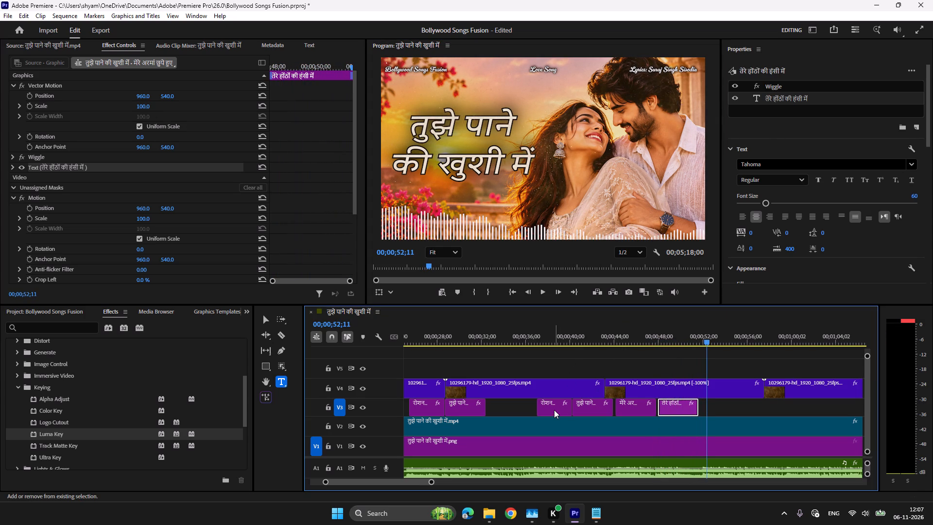
pyautogui.keyDown('shift'); pyautogui.click(554, 410); pyautogui.keyUp('shift')
pyautogui.keyDown('shift'); pyautogui.click(589, 409); pyautogui.keyUp('shift')
pyautogui.keyDown('shift'); pyautogui.click(672, 408); pyautogui.keyUp('shift')
pyautogui.hotkey('ctrl', 'c')
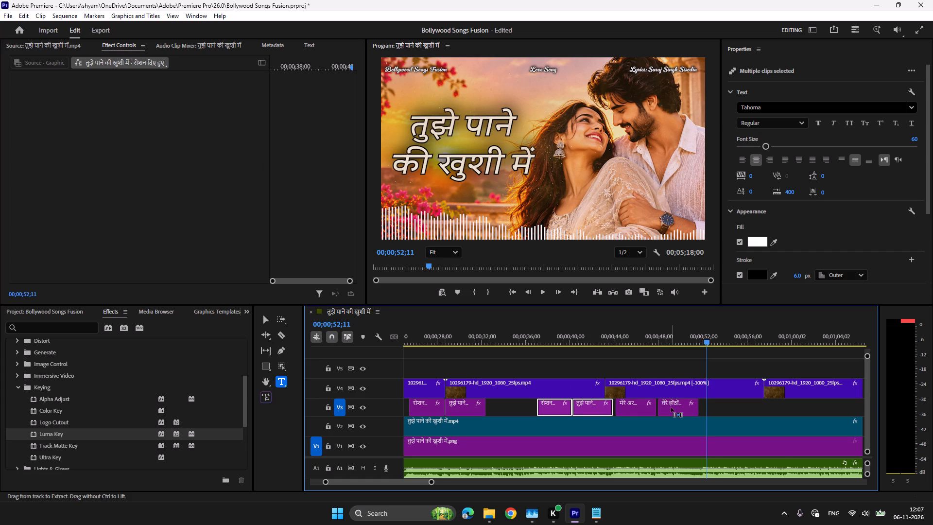
pyautogui.hotkey('ctrl', 'v')
# Play through the pasted caption pair and paste another copy of both clips on V3 at 00;01;00;02.
pyautogui.click(702, 333)
pyautogui.press('space')
pyautogui.scroll(-6, 642, 348)
pyautogui.scroll(-4, 583, 358)
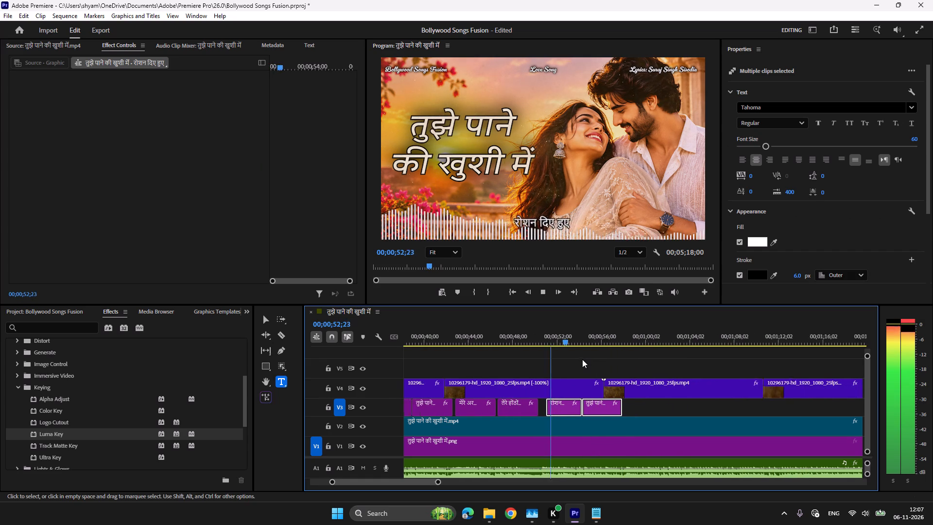
pyautogui.scroll(-2, 582, 359)
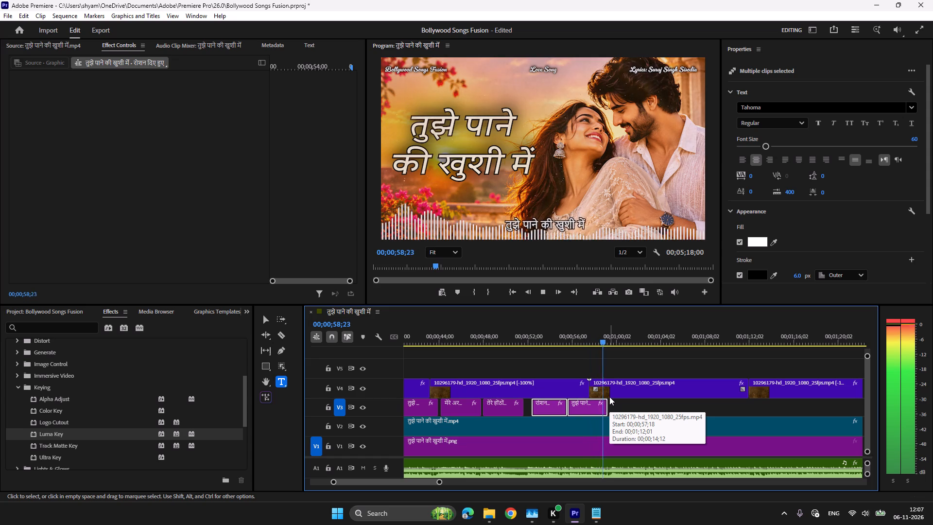
pyautogui.press('space')
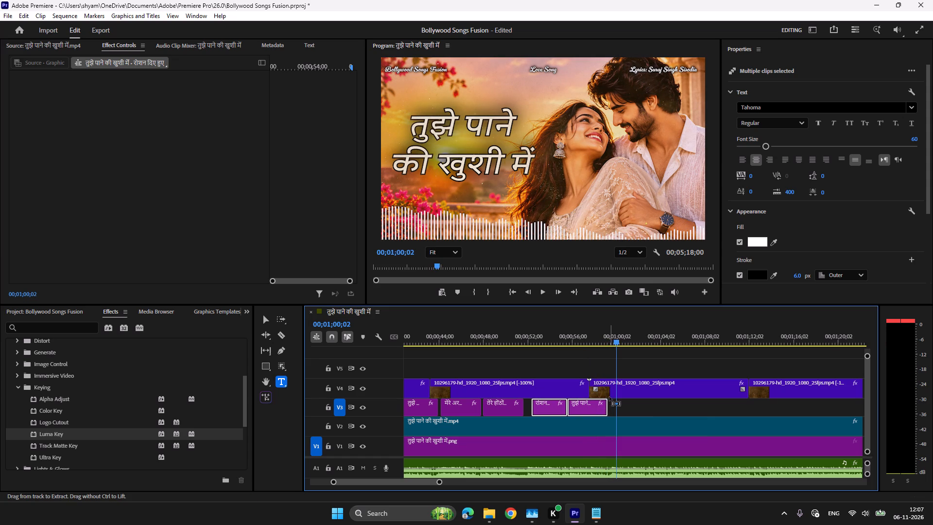
pyautogui.hotkey('ctrl', 'c')
pyautogui.hotkey('ctrl', 'v')
# Listen past the second caption pair to find where the next verse begins, stopping at 00;01;38;11.
pyautogui.press('space')
pyautogui.click(615, 341)
pyautogui.press('space')
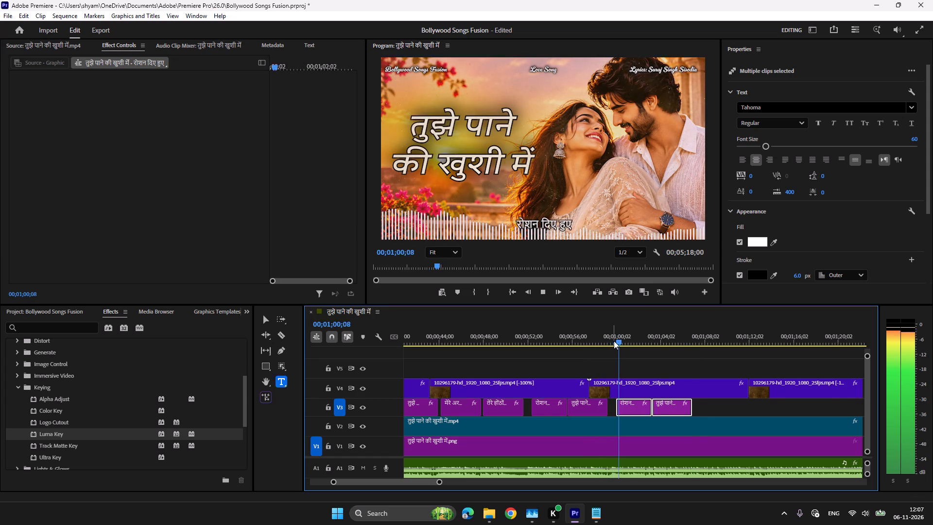
pyautogui.scroll(-5, 614, 341)
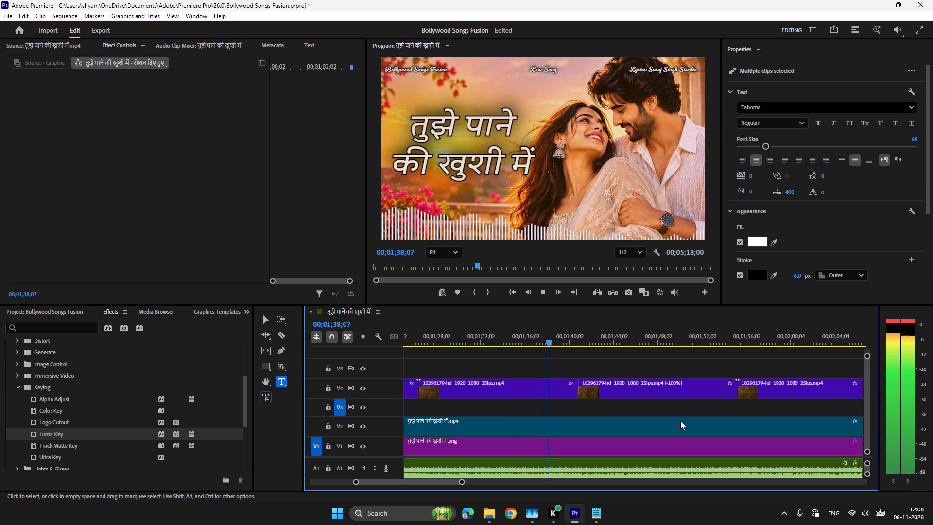
pyautogui.press('space')
pyautogui.click(532, 332)
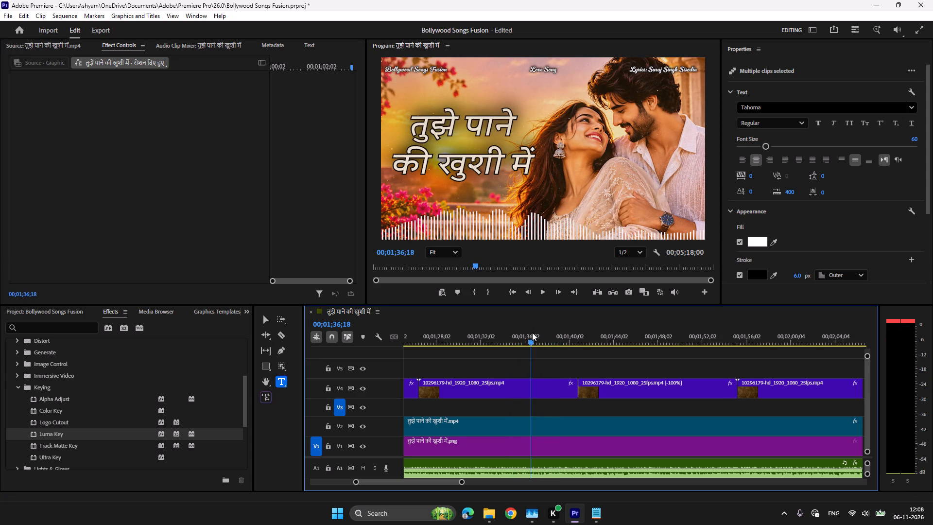
pyautogui.press('space')
pyautogui.press('space')
pyautogui.press('space')
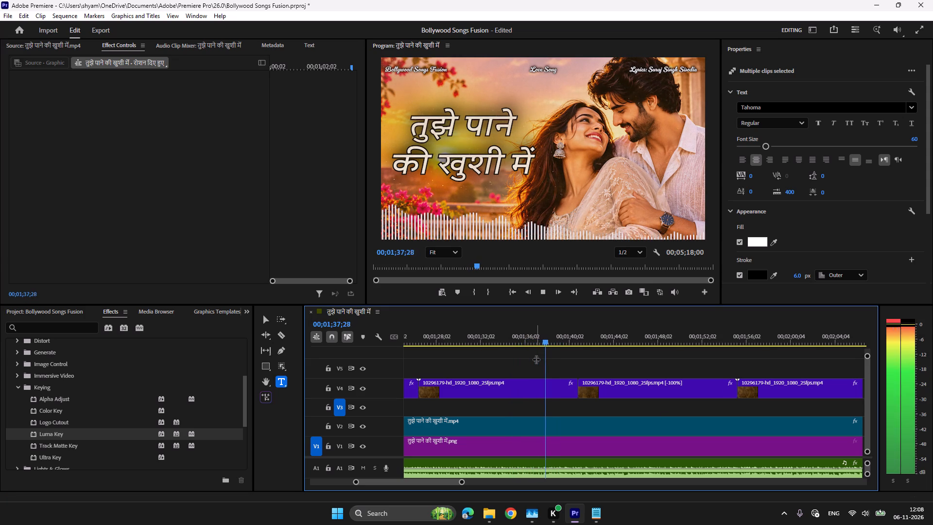
pyautogui.press('space')
pyautogui.press('space')
pyautogui.press('space')
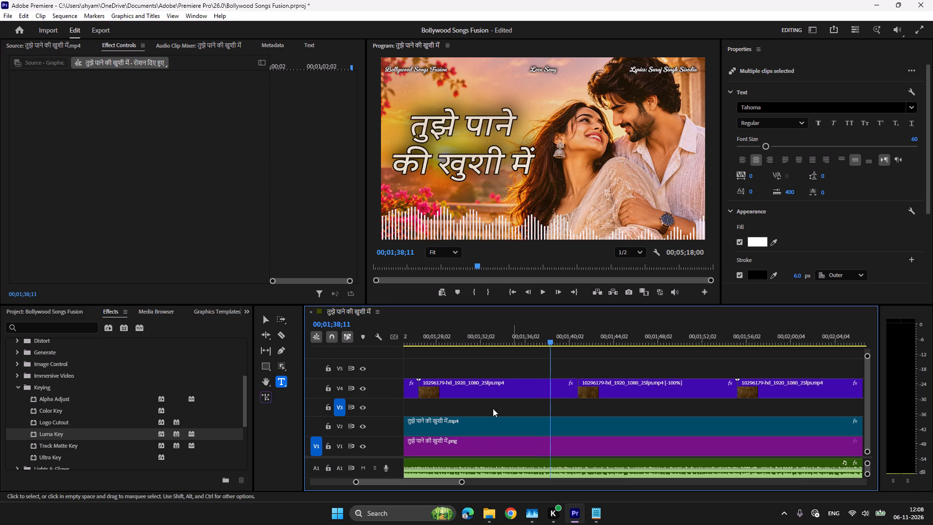
# Paste a copy of the last "तुझे पाने की खुशी में" clip on V3 at 00;01;38;11 and check its start against the audio.
pyautogui.scroll(10, 526, 408)
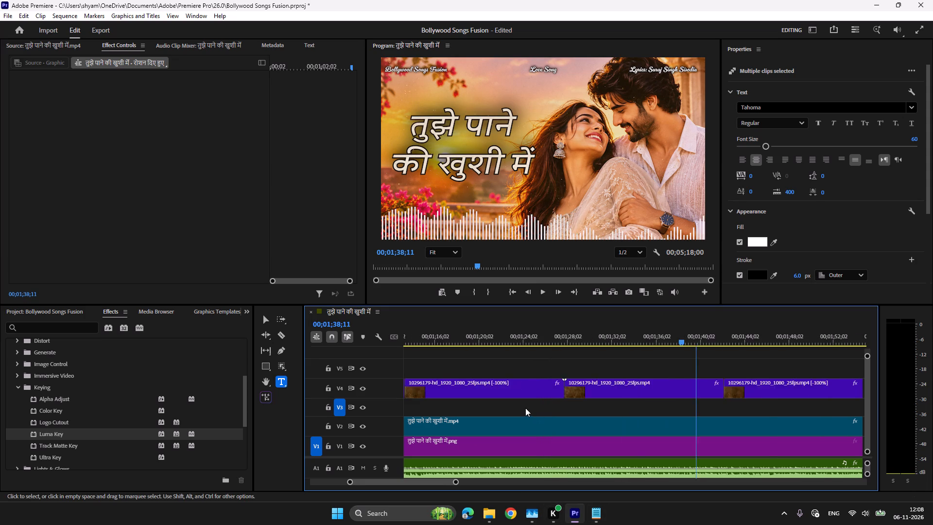
pyautogui.scroll(9, 525, 408)
pyautogui.click(526, 406)
pyautogui.click(521, 406)
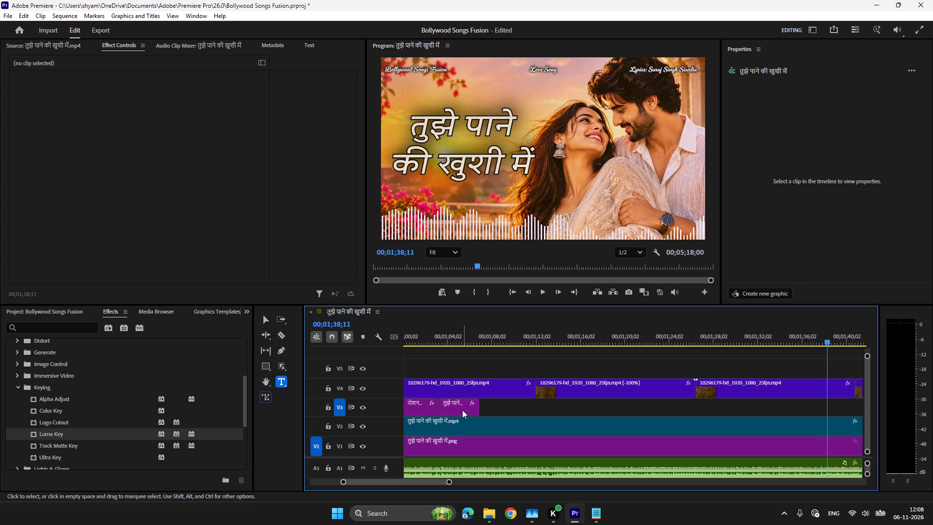
pyautogui.click(462, 410)
pyautogui.hotkey('ctrl', 'c')
pyautogui.hotkey('ctrl', 'v')
pyautogui.scroll(-6, 521, 411)
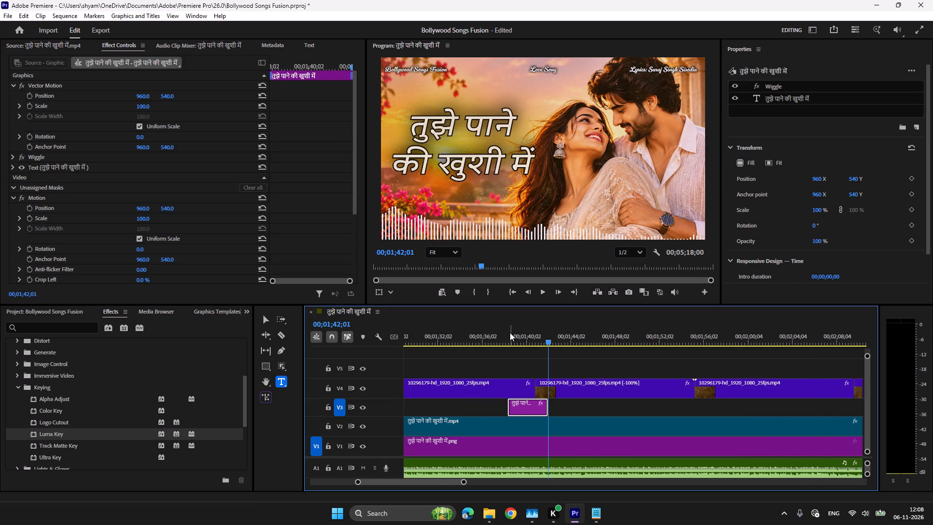
pyautogui.click(510, 332)
pyautogui.click(504, 335)
pyautogui.press('space')
pyautogui.press('space')
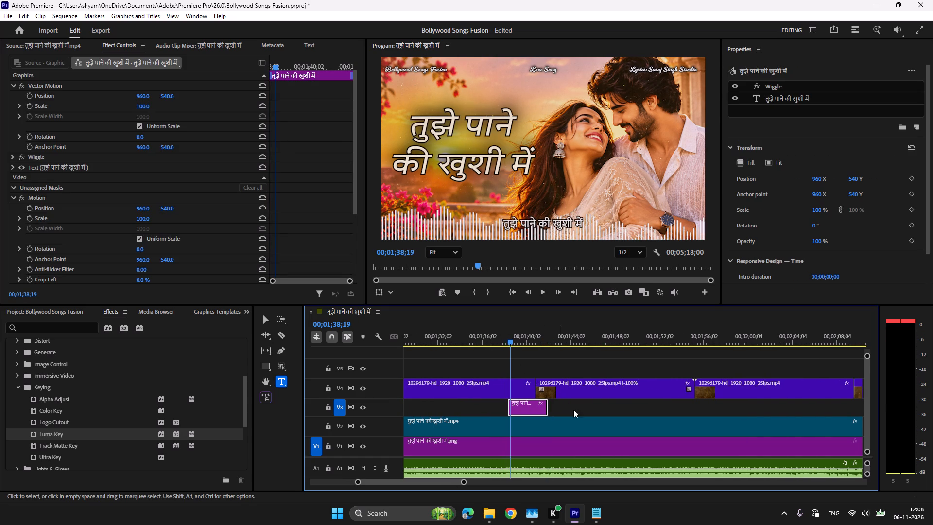
# Replace the new clip's text with "बरसों से इंतज़ार था" copied from the Notepad lyrics file.
pyautogui.click(597, 514)
pyautogui.moveTo(550, 259); pyautogui.dragTo(483, 259)
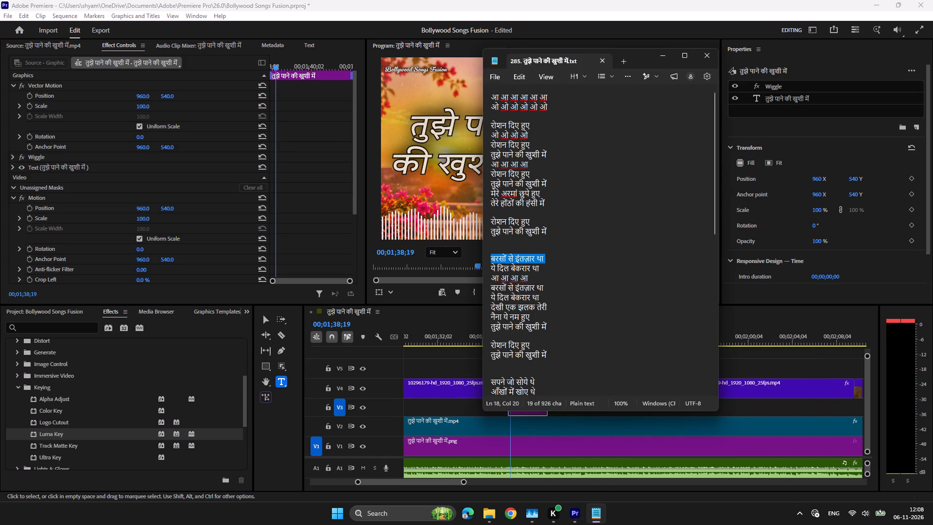
pyautogui.moveTo(483, 259); pyautogui.dragTo(479, 259)
pyautogui.hotkey('ctrl', 'c')
pyautogui.click(580, 517)
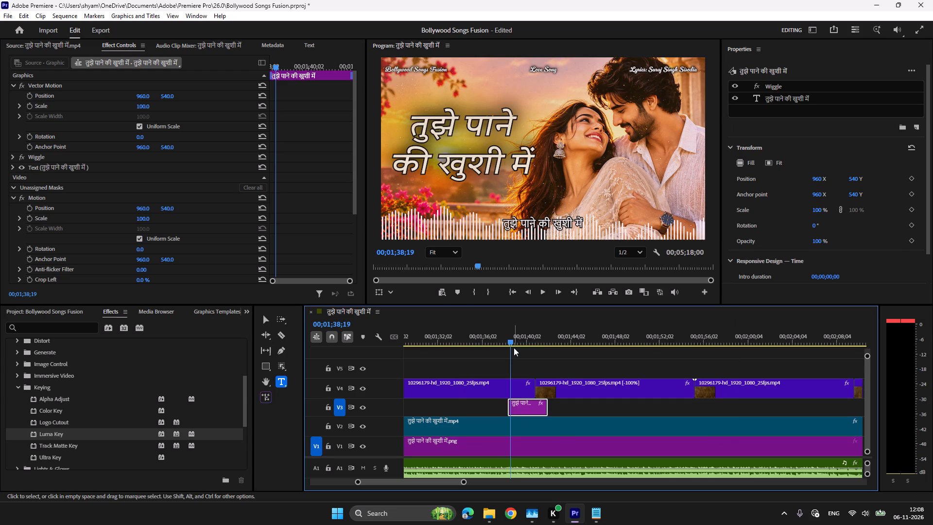
pyautogui.click(527, 342)
pyautogui.click(541, 218)
pyautogui.hotkey('ctrl', 'a')
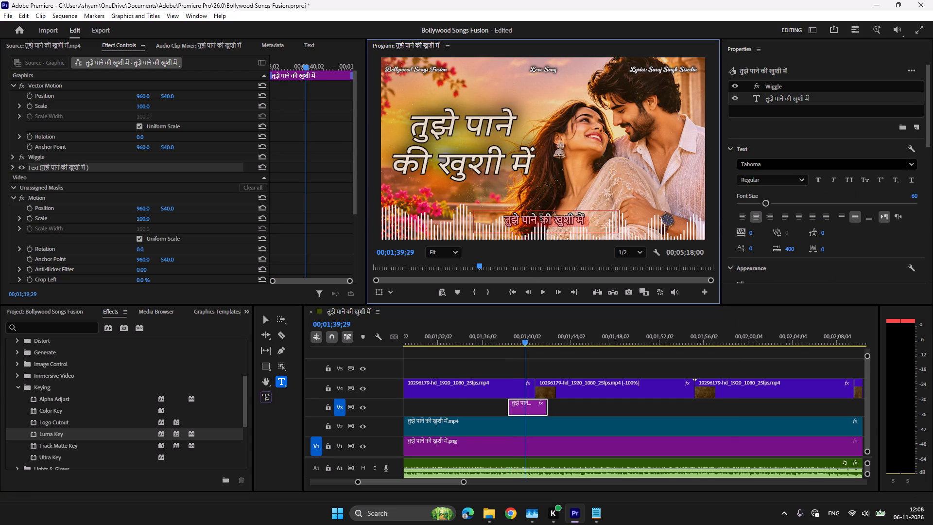
pyautogui.hotkey('ctrl', 'v')
# Listen to where the "बरसों से इंतज़ार था" line ends and duplicate its clip on V3 at 00;01;42;14.
pyautogui.click(504, 330)
pyautogui.press('space')
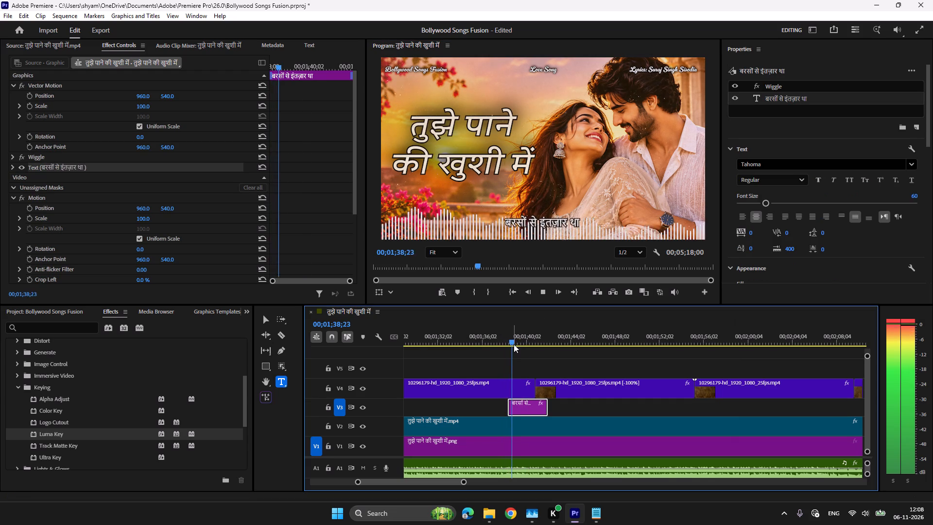
pyautogui.scroll(-1, 465, 361)
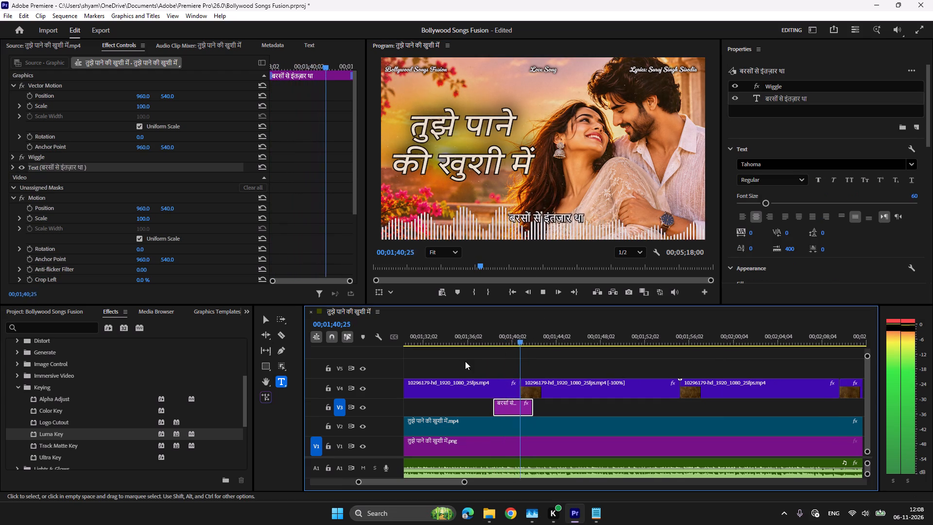
pyautogui.press('space')
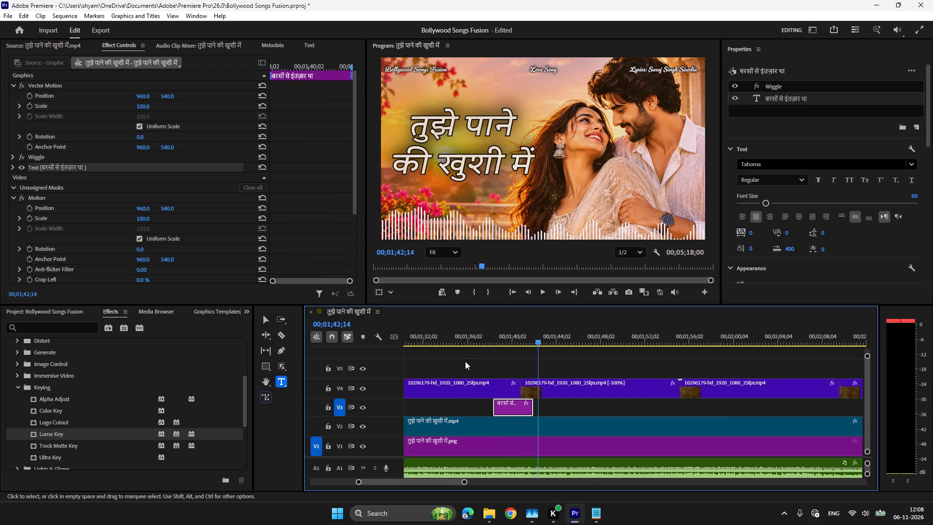
pyautogui.hotkey('ctrl', 'c')
pyautogui.hotkey('ctrl', 'v')
# Replace the duplicated clip's text with "ये दिल बेकरार था" copied from the Notepad lyrics file.
pyautogui.click(557, 335)
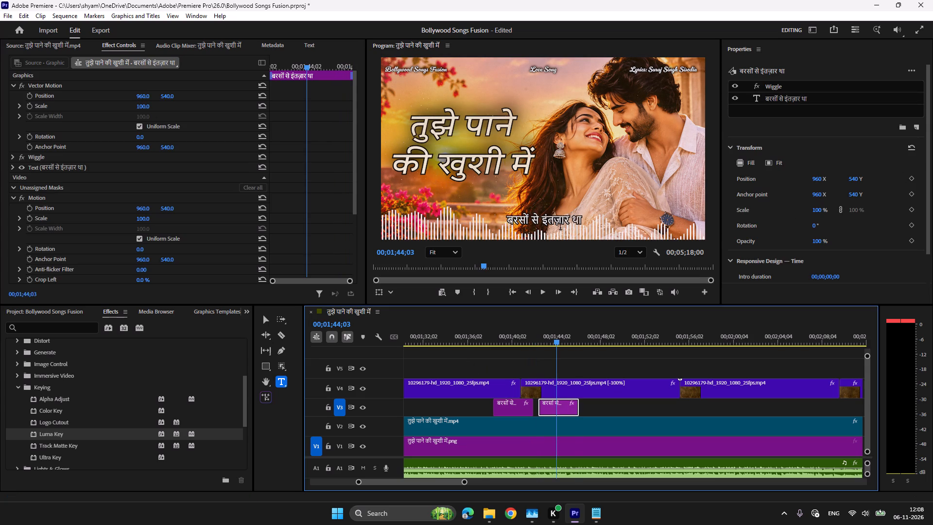
pyautogui.click(597, 510)
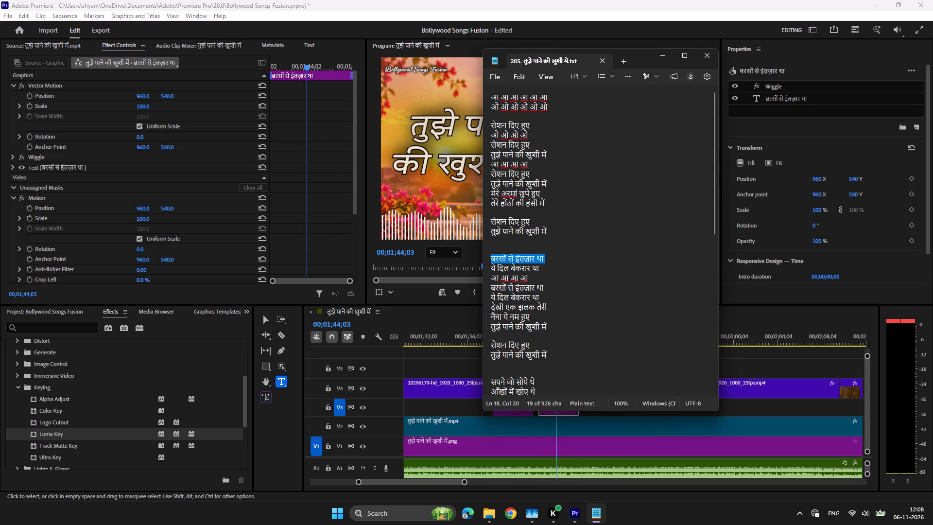
pyautogui.moveTo(544, 266); pyautogui.dragTo(481, 272)
pyautogui.hotkey('ctrl', 'c')
pyautogui.click(573, 504)
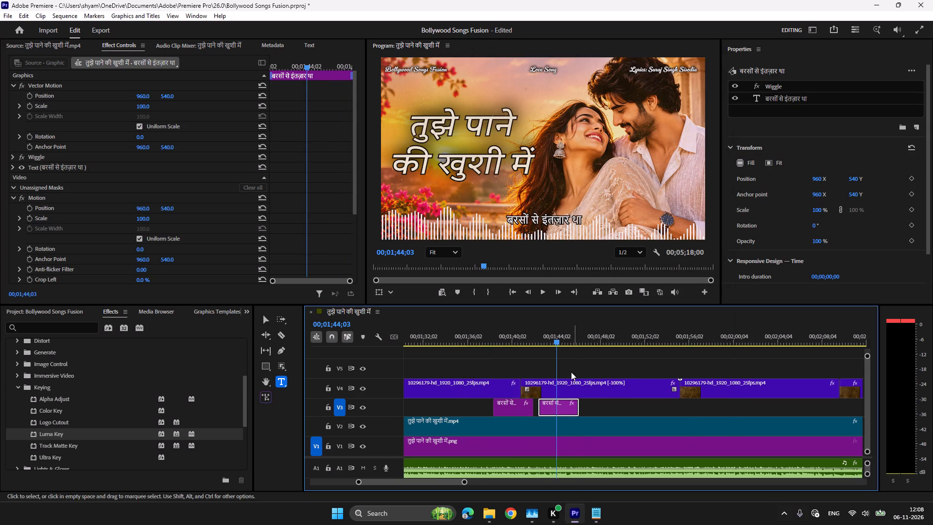
pyautogui.click(545, 222)
pyautogui.hotkey('ctrl', 'a')
pyautogui.hotkey('ctrl', 'v')
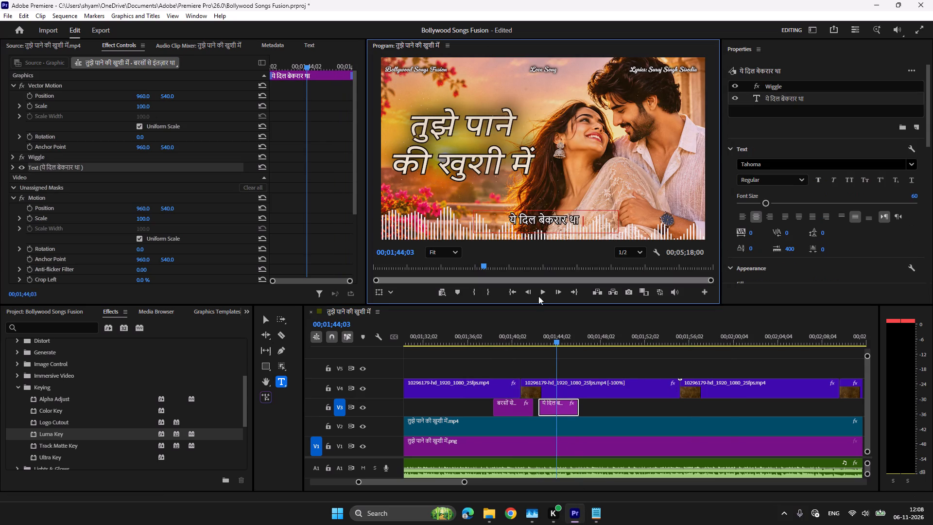
# Listen for the verse's repeat and paste copies of the "बरसों से इंतज़ार था" and "ये दिल बेकरार था" clips on V3 at 00;01;53;24.
pyautogui.click(536, 326)
pyautogui.press('space')
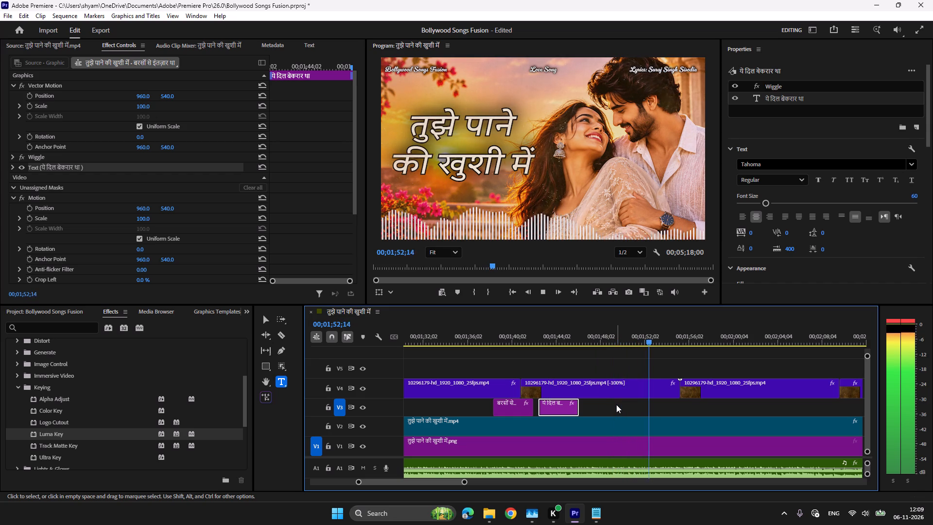
pyautogui.press('space')
pyautogui.press('space')
pyautogui.press('space')
pyautogui.press('space')
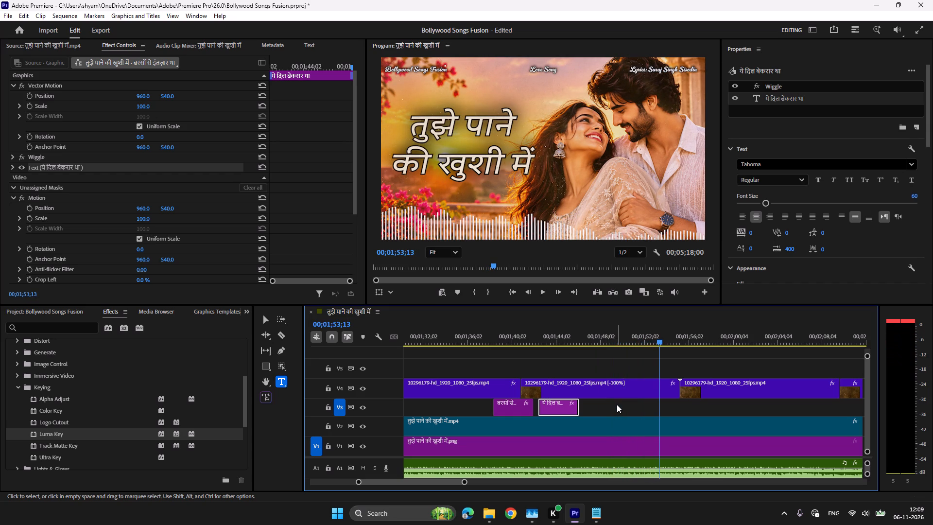
pyautogui.press('space')
pyautogui.keyDown('shift'); pyautogui.click(519, 406); pyautogui.keyUp('shift')
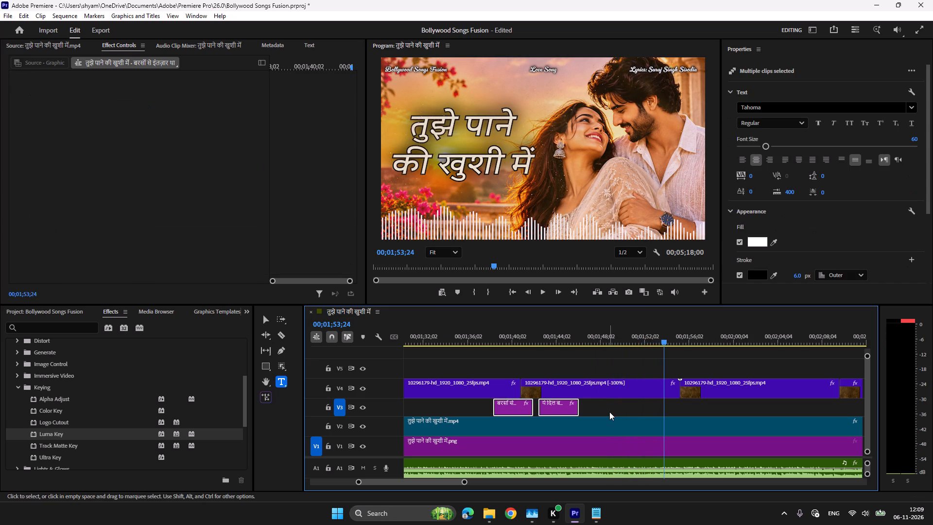
pyautogui.hotkey('ctrl', 'c')
pyautogui.hotkey('ctrl', 'v')
# Play through the repeated lines and paste a copy of the last "ये दिल बेकरार था" clip on V3 at 00;02;01;20.
pyautogui.click(662, 331)
pyautogui.press('space')
pyautogui.scroll(-10, 618, 392)
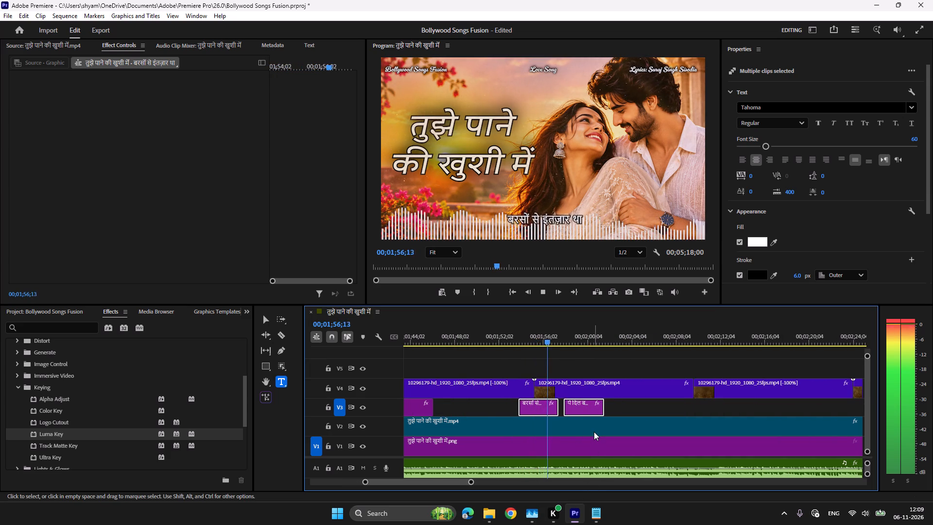
pyautogui.click(534, 515)
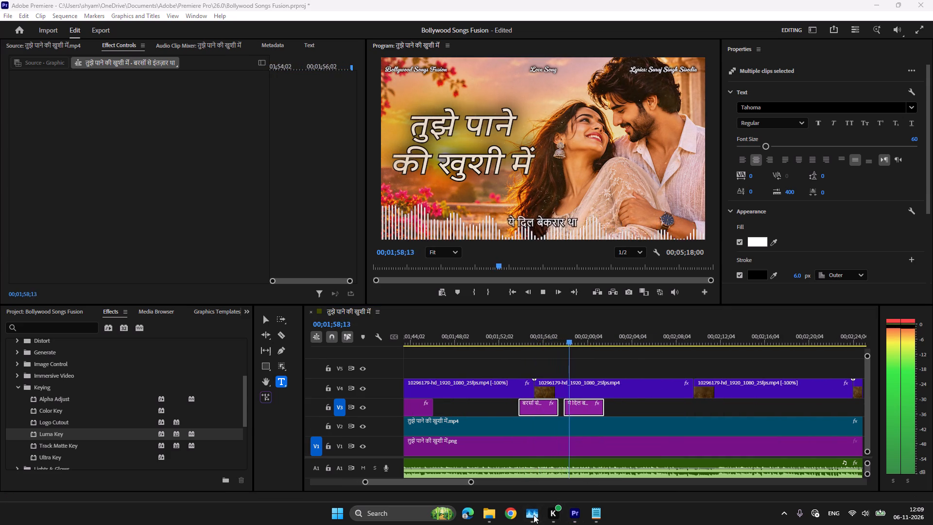
pyautogui.click(573, 514)
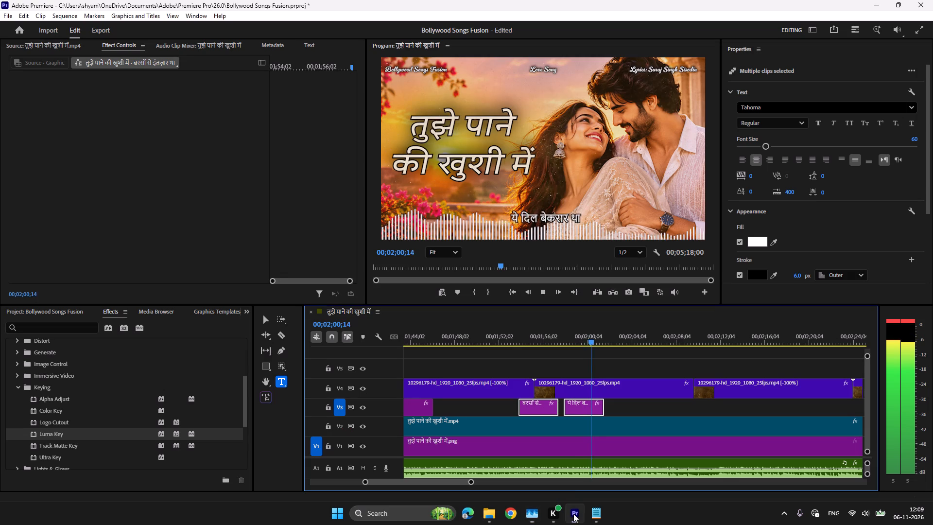
pyautogui.press('space')
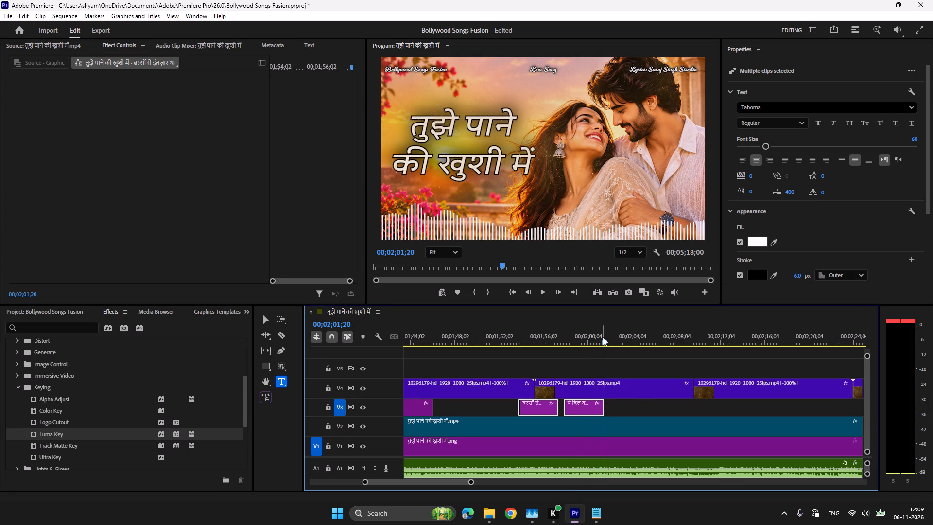
pyautogui.click(638, 401)
pyautogui.click(590, 410)
pyautogui.hotkey('ctrl', 'c')
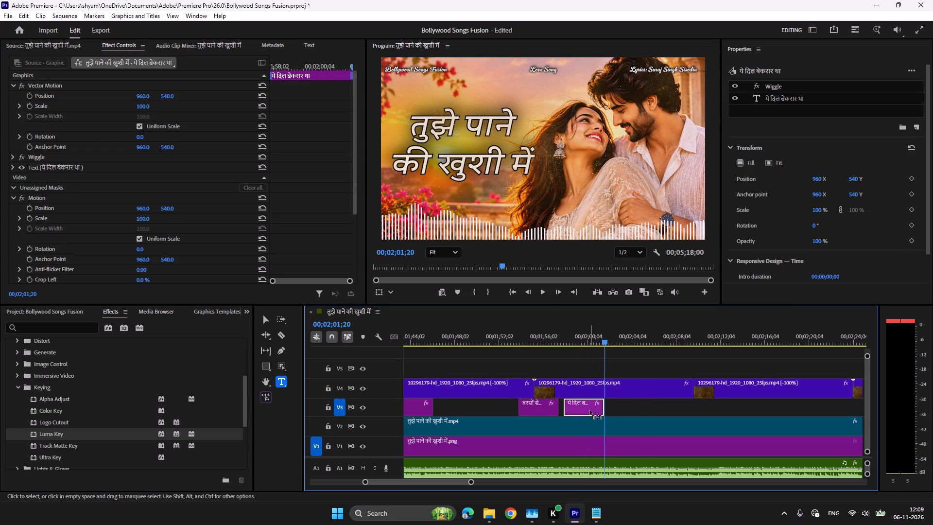
pyautogui.hotkey('ctrl', 'v')
# Replace the text of the V3 clip pasted at 00;02;01;20 with "देखी एक झलक तेरी" copied from the Notepad lyrics file.
pyautogui.click(601, 519)
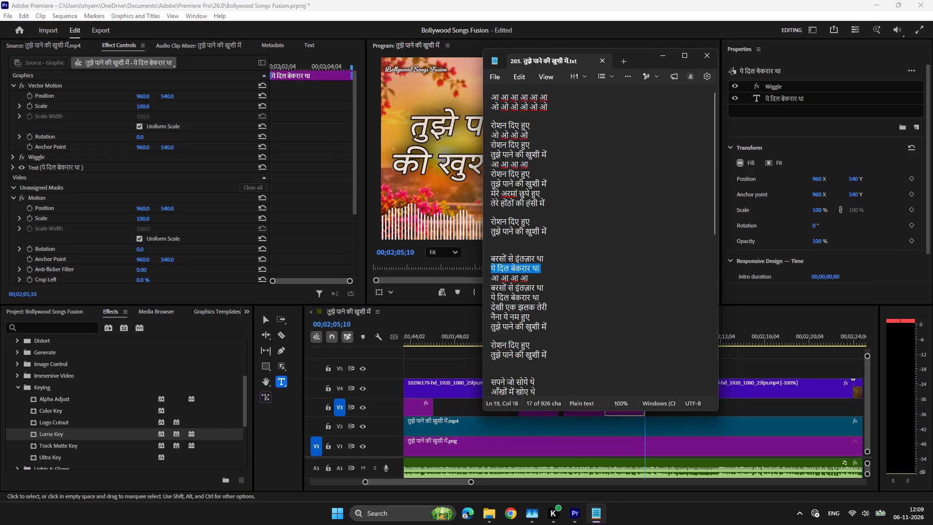
pyautogui.moveTo(555, 305); pyautogui.dragTo(485, 305)
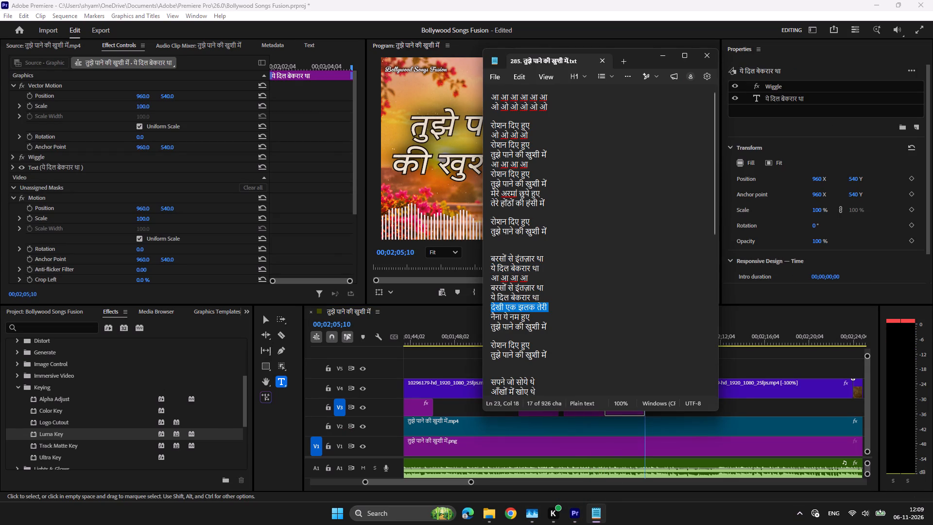
pyautogui.hotkey('ctrl', 'c')
pyautogui.click(577, 511)
pyautogui.click(628, 336)
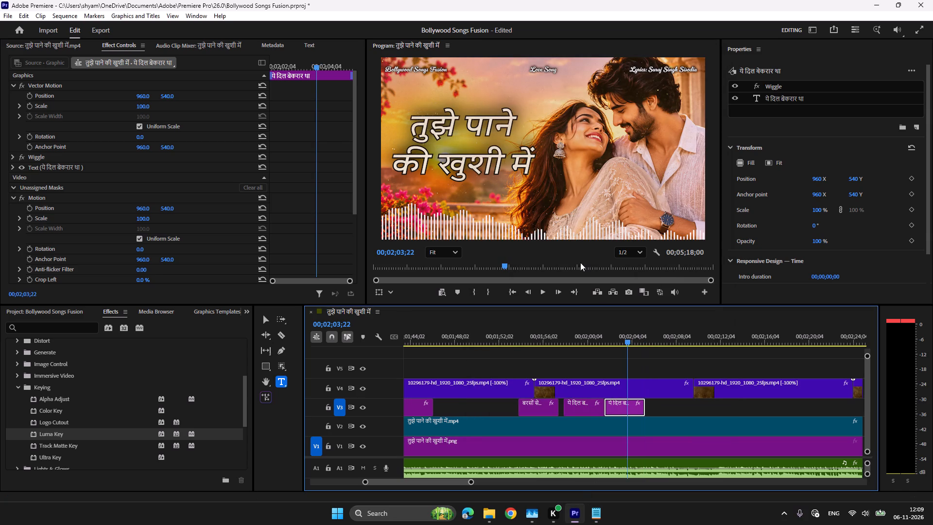
pyautogui.click(558, 220)
pyautogui.hotkey('ctrl', 'a')
pyautogui.hotkey('ctrl', 'v')
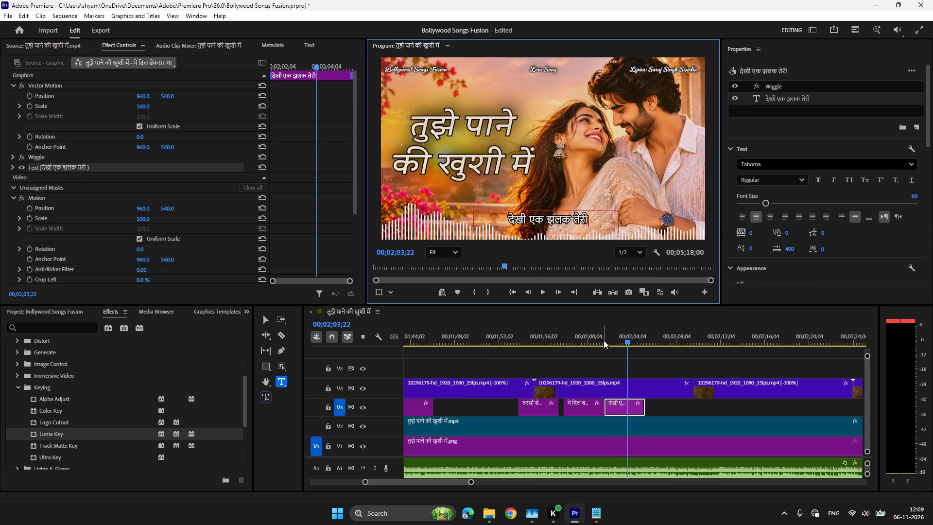
# Listen to where the "देखी एक झलक तेरी" line ends and duplicate its clip on V3 at about 00;02;05.
pyautogui.click(604, 340)
pyautogui.press('space')
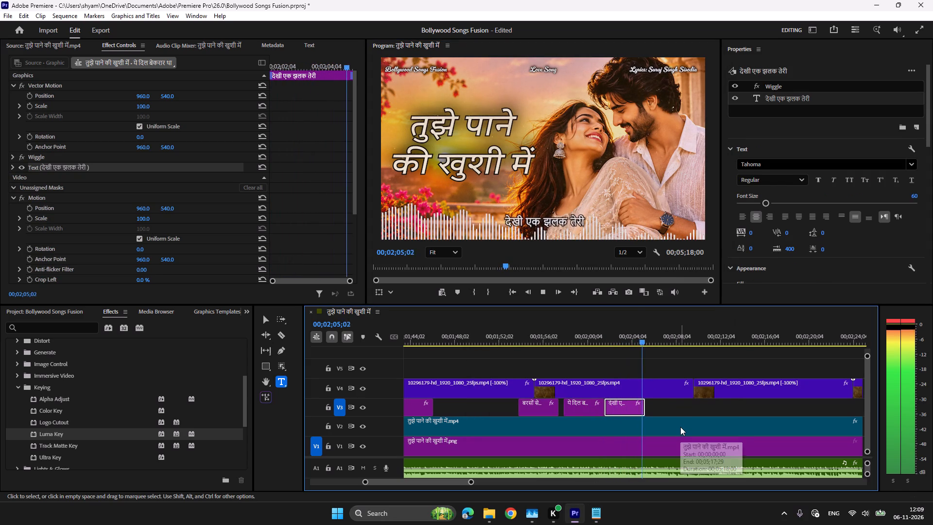
pyautogui.press('space')
pyautogui.hotkey('ctrl', 'c')
pyautogui.hotkey('ctrl', 'v')
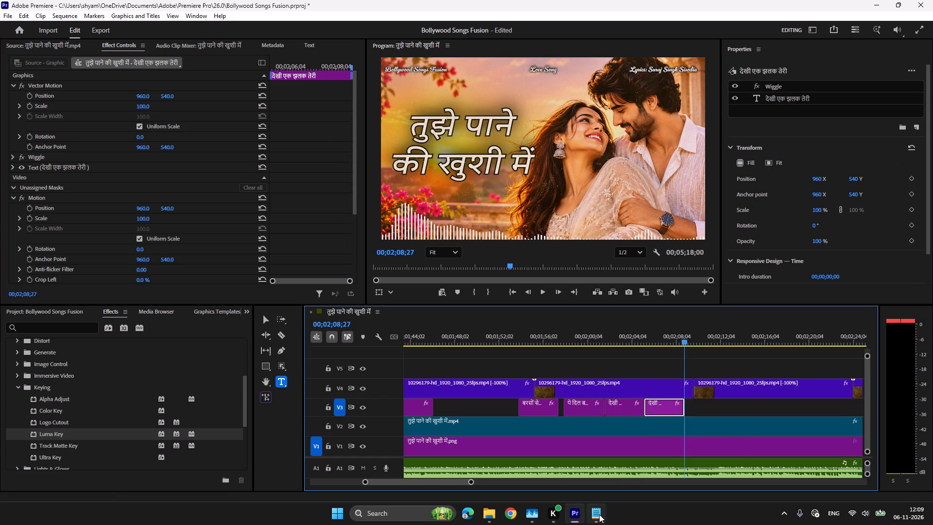
# Replace the duplicated clip's text with "नैना ये नम हुए" copied from the Notepad lyrics file.
pyautogui.click(599, 515)
pyautogui.moveTo(545, 317); pyautogui.dragTo(478, 317)
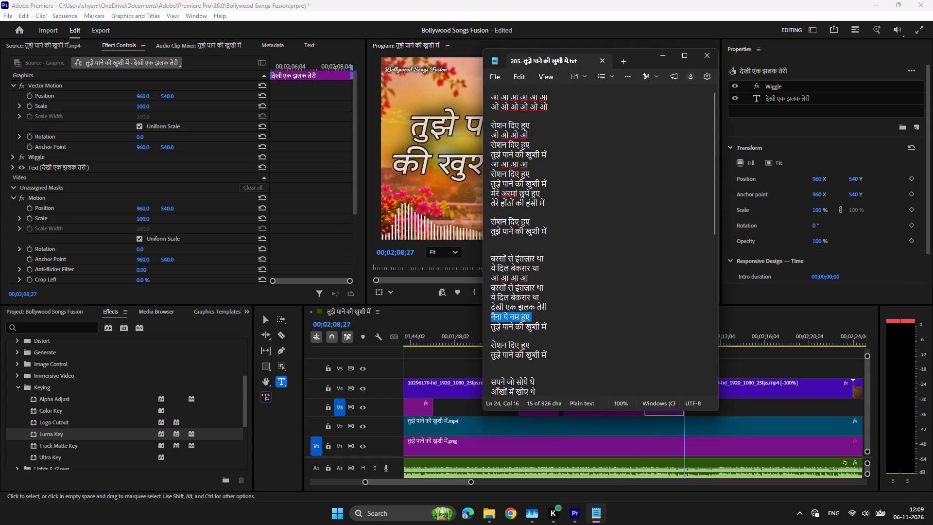
pyautogui.hotkey('ctrl', 'c')
pyautogui.click(576, 514)
pyautogui.click(661, 341)
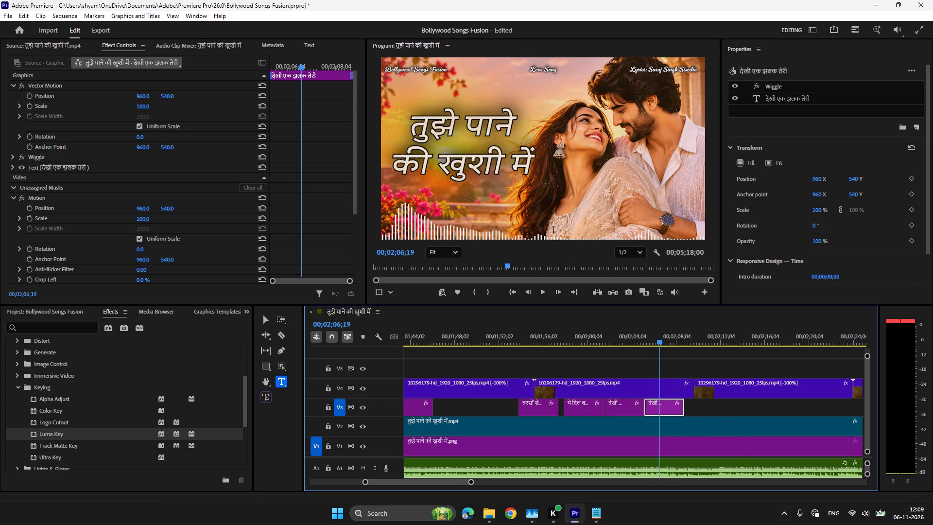
pyautogui.click(549, 221)
pyautogui.hotkey('ctrl', 'a')
pyautogui.hotkey('ctrl', 'v')
# Listen to where "नैना ये नम हुए" ends and paste a copy of the earlier "तुझे पाने की खुशी में" clip on V3 at 00;02;07;25.
pyautogui.click(638, 340)
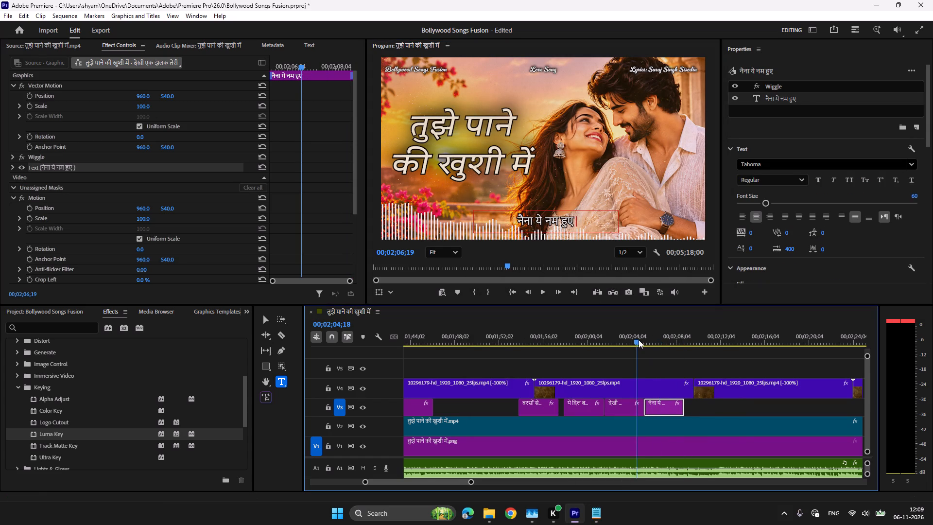
pyautogui.press('space')
pyautogui.scroll(-5, 624, 367)
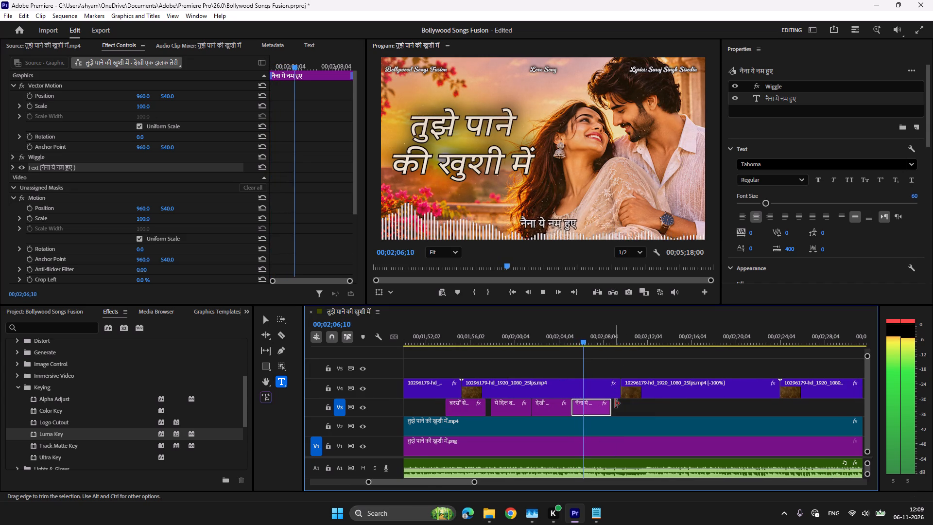
pyautogui.press('space')
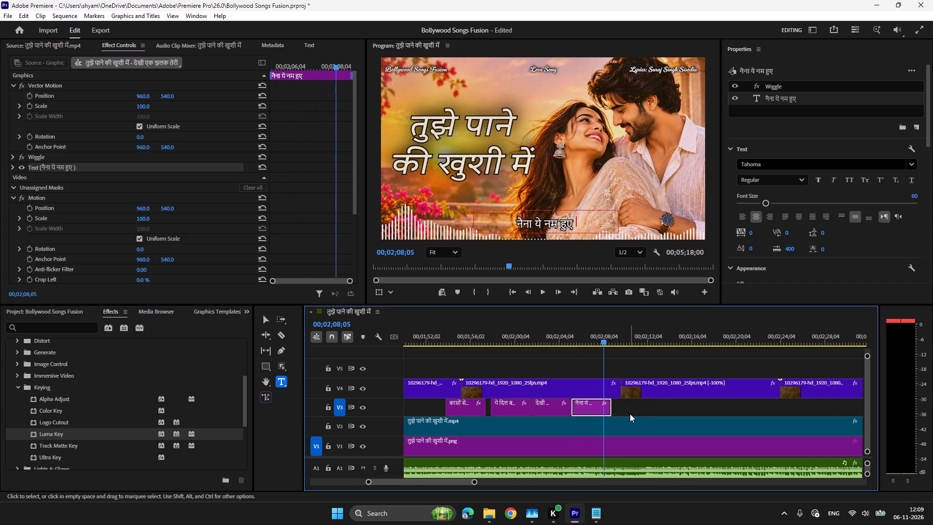
pyautogui.click(598, 336)
pyautogui.press('space')
pyautogui.press('space')
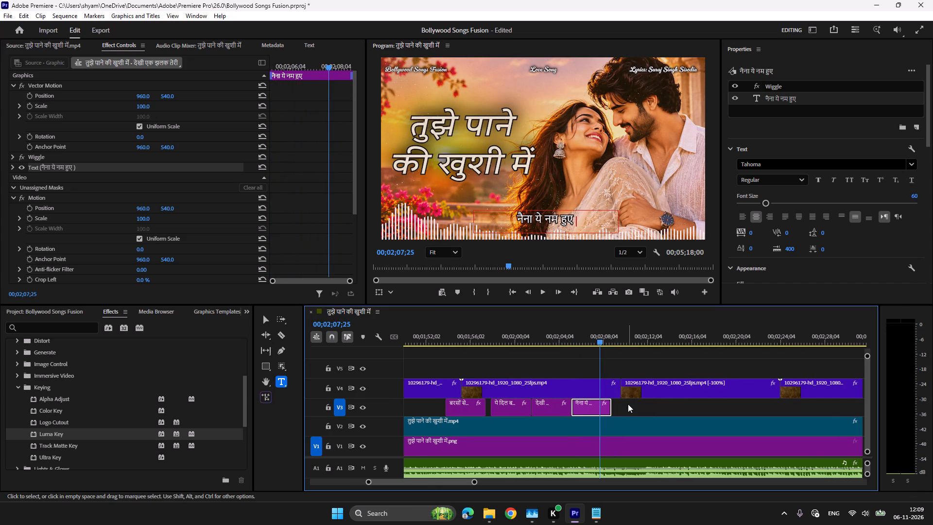
pyautogui.hotkey('ctrl', 'c')
pyautogui.hotkey('ctrl', 'c')
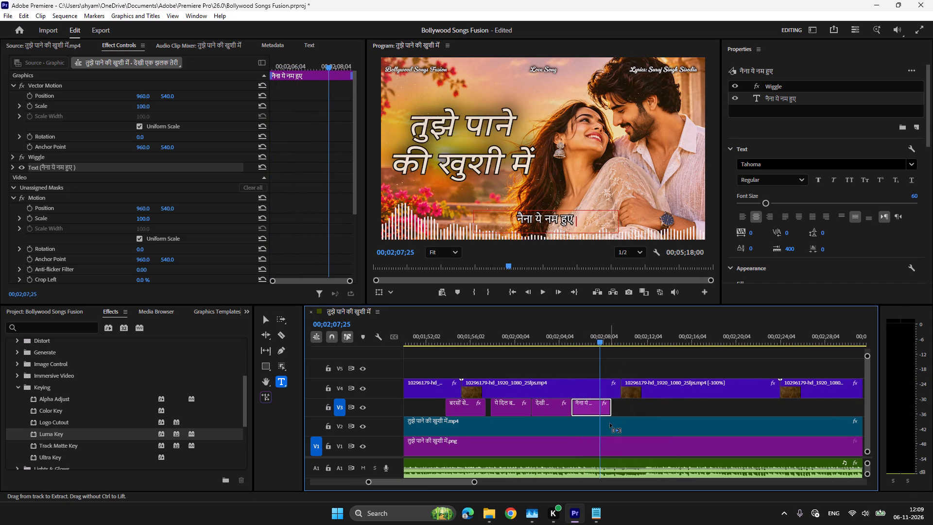
pyautogui.scroll(20, 607, 421)
pyautogui.scroll(16, 607, 421)
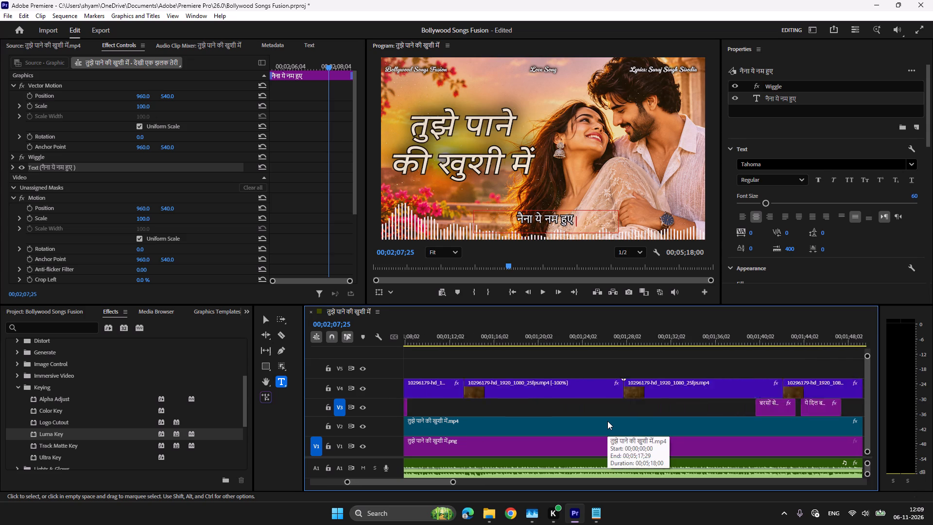
pyautogui.scroll(8, 607, 421)
pyautogui.click(559, 409)
pyautogui.hotkey('ctrl', 'c')
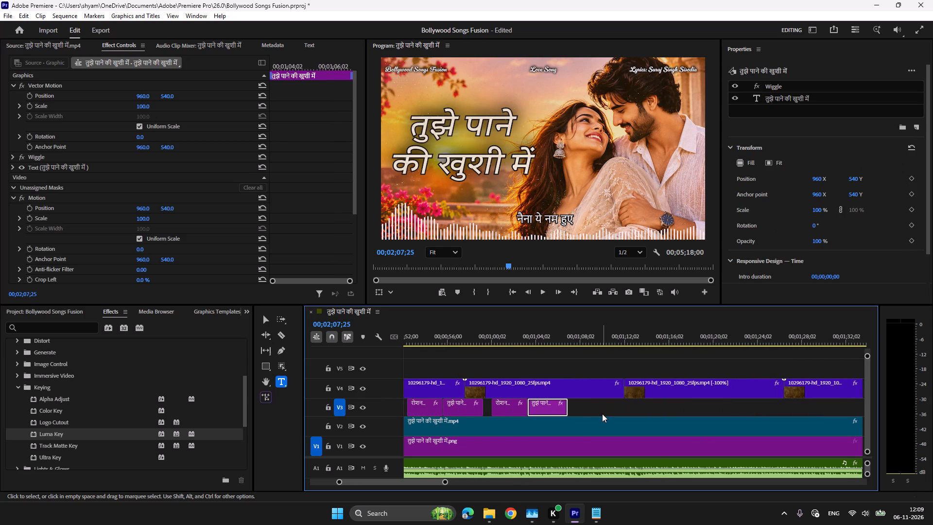
pyautogui.hotkey('ctrl', 'v')
# Play through the line and paste copies of the earlier "रोशन दिए हुए" and "तुझे पाने की खुशी में" clips on V3 at 00;02;12;08.
pyautogui.click(586, 333)
pyautogui.press('space')
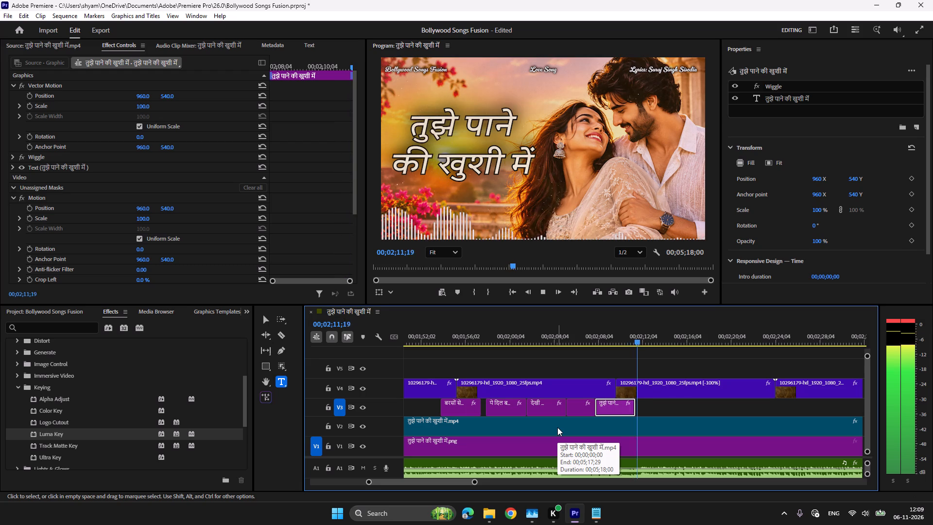
pyautogui.press('space')
pyautogui.scroll(20, 557, 427)
pyautogui.scroll(5, 557, 427)
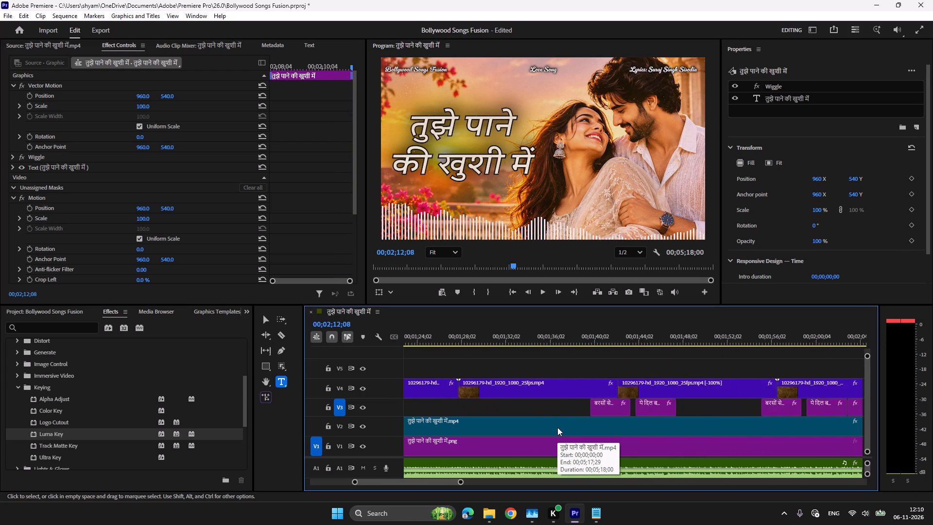
pyautogui.scroll(17, 557, 427)
pyautogui.click(471, 410)
pyautogui.keyDown('shift'); pyautogui.click(517, 411); pyautogui.keyUp('shift')
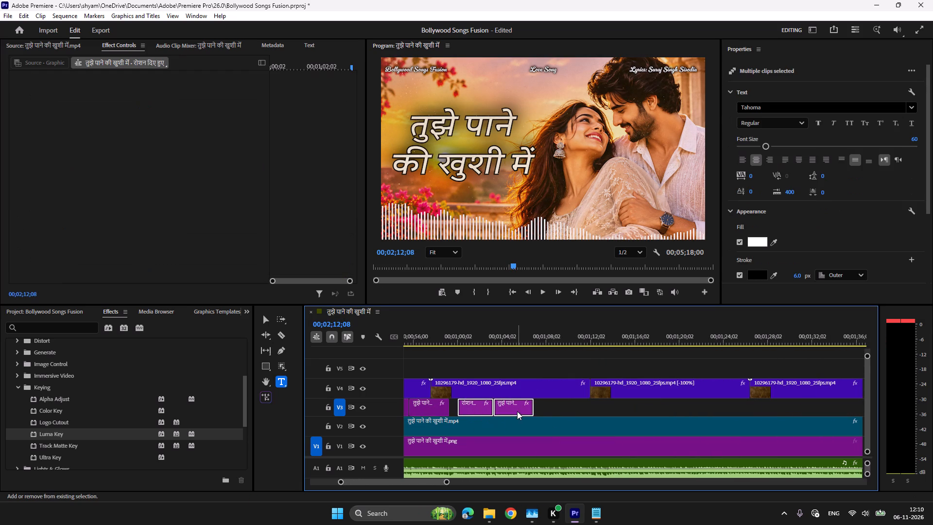
pyautogui.hotkey('ctrl', 'c')
pyautogui.hotkey('ctrl', 'v')
# Play back the pasted "रोशन दिए हुए" and "तुझे पाने की खुशी में" captions to check their timing against the audio.
pyautogui.moveTo(480, 483); pyautogui.dragTo(500, 484)
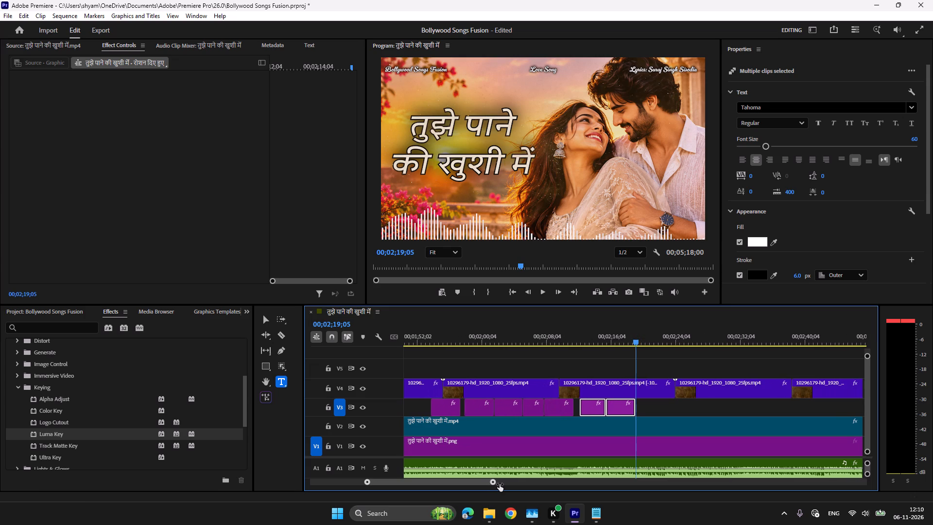
pyautogui.moveTo(500, 484); pyautogui.dragTo(501, 484)
pyautogui.press('space')
pyautogui.scroll(-3, 526, 420)
pyautogui.click(536, 334)
pyautogui.press('space')
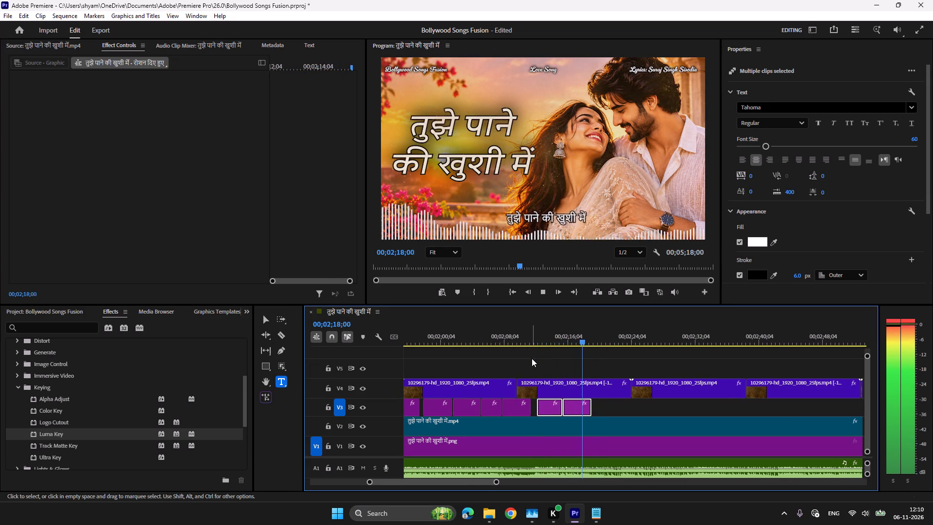
pyautogui.press('space')
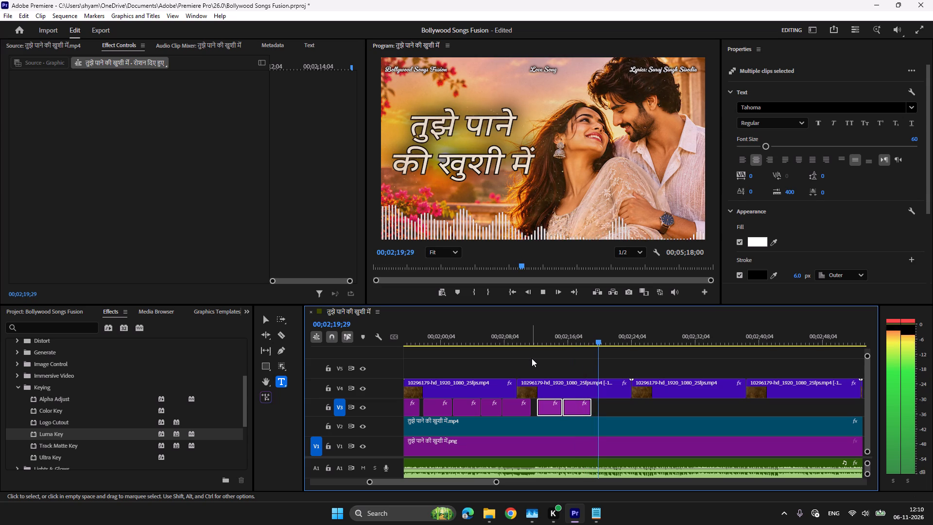
pyautogui.press('space')
# Check the GPU performance in Task Manager and return to Premiere.
pyautogui.click(536, 511)
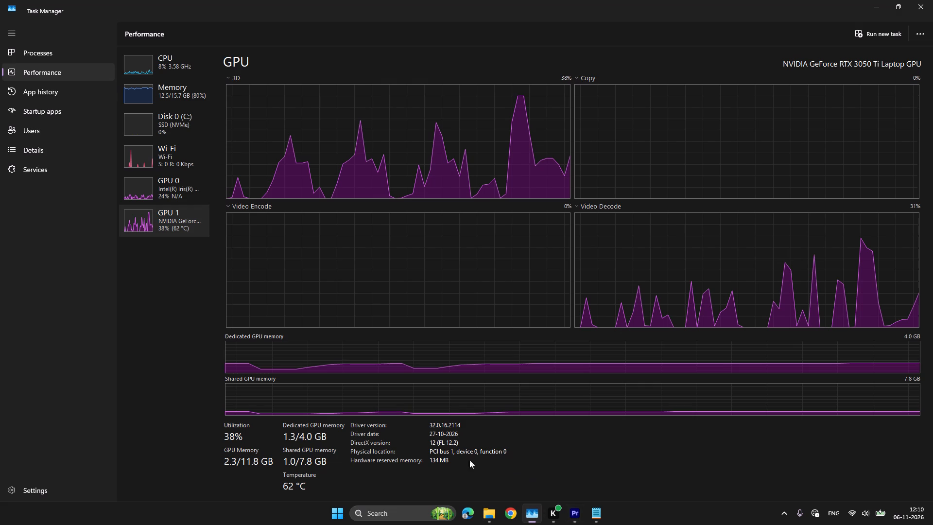
pyautogui.click(573, 514)
# Listen through the section after the last captions for the next verse and save the project.
pyautogui.scroll(-2, 589, 418)
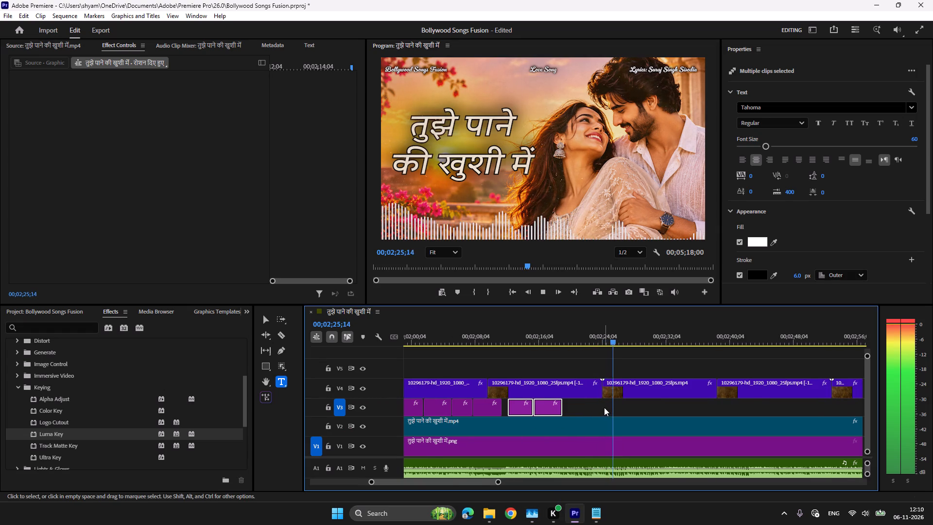
pyautogui.click(604, 407)
pyautogui.click(603, 345)
pyautogui.press('space')
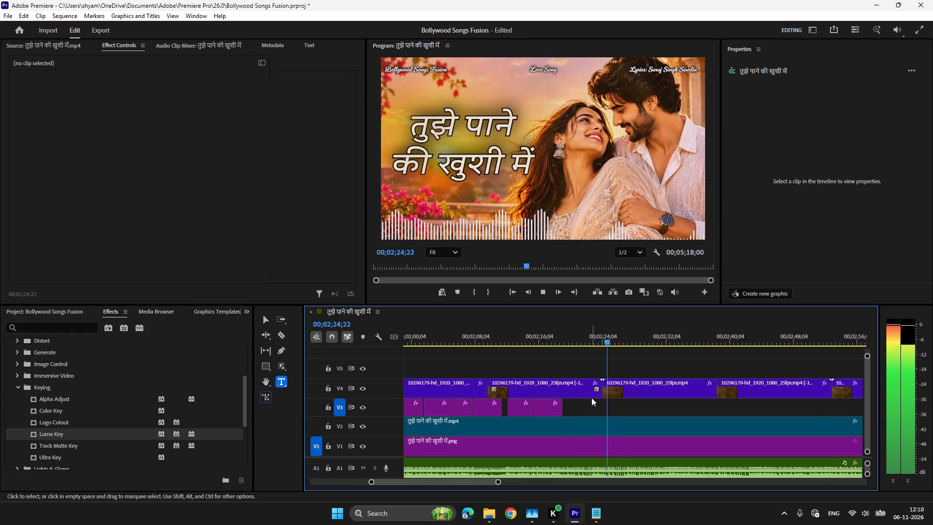
pyautogui.scroll(-2, 591, 398)
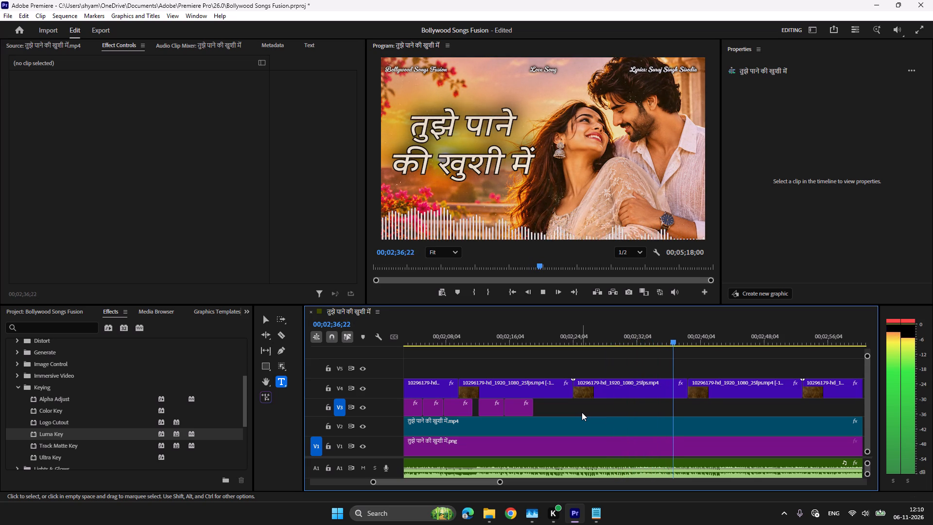
pyautogui.hotkey('ctrl', 's')
pyautogui.press('space')
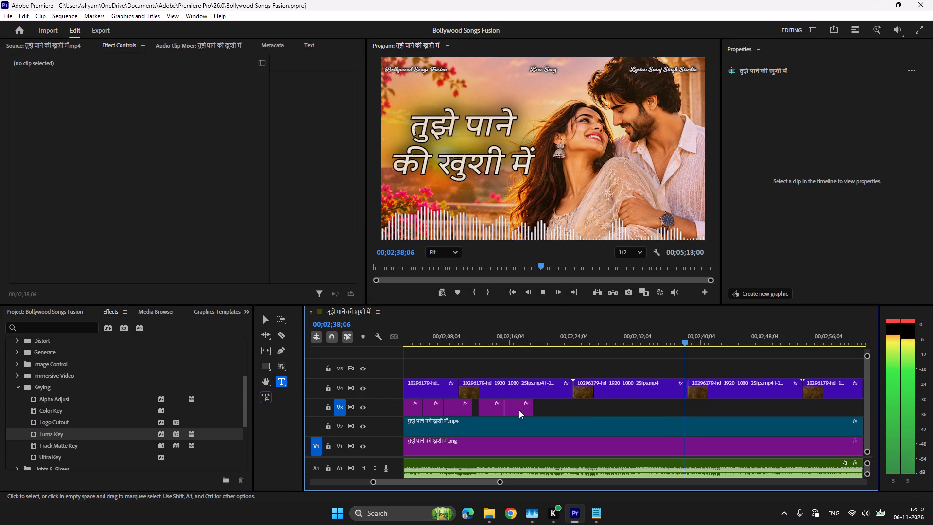
# Paste a copy of the last "तुझे पाने की खुशी में" clip on V3 where the next verse starts, at about 00;02;43.
pyautogui.click(519, 410)
pyautogui.hotkey('ctrl', 'c')
pyautogui.scroll(-3, 598, 412)
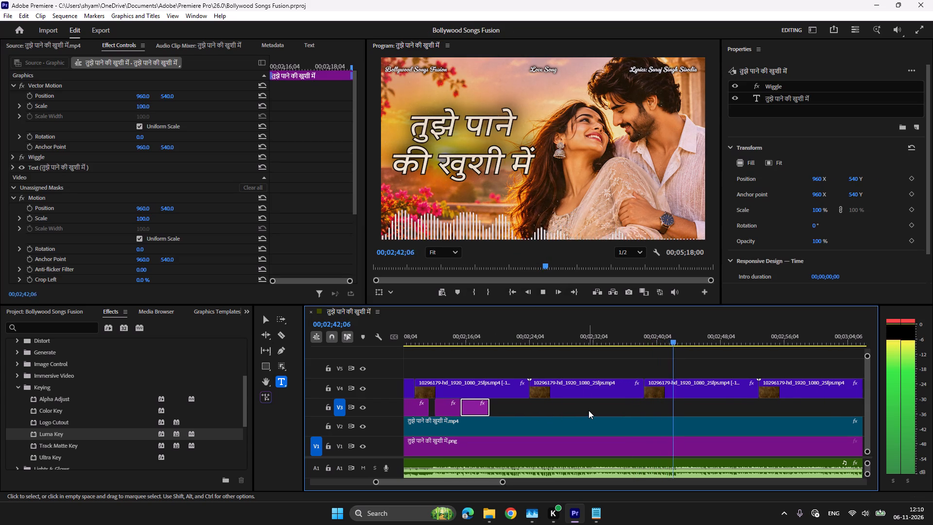
pyautogui.press('space')
pyautogui.press('space')
pyautogui.press('space')
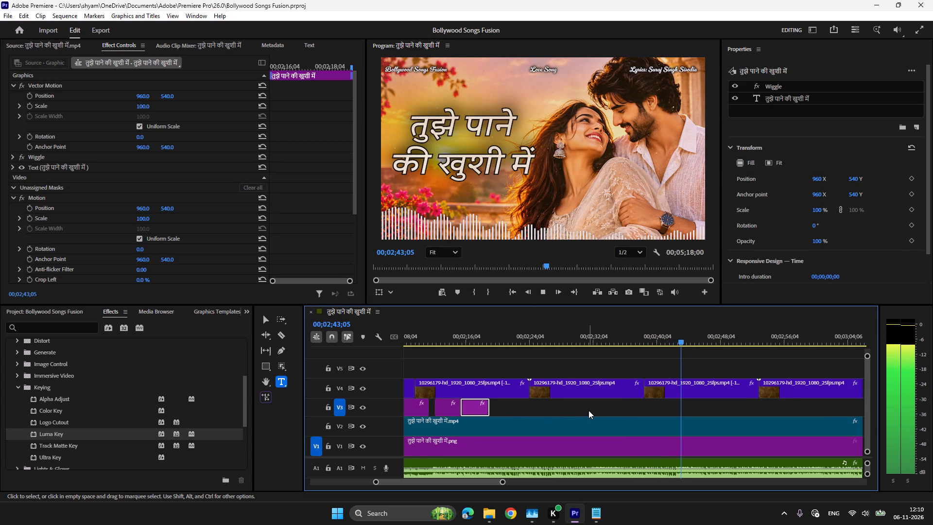
pyautogui.hotkey('ctrl', 'v')
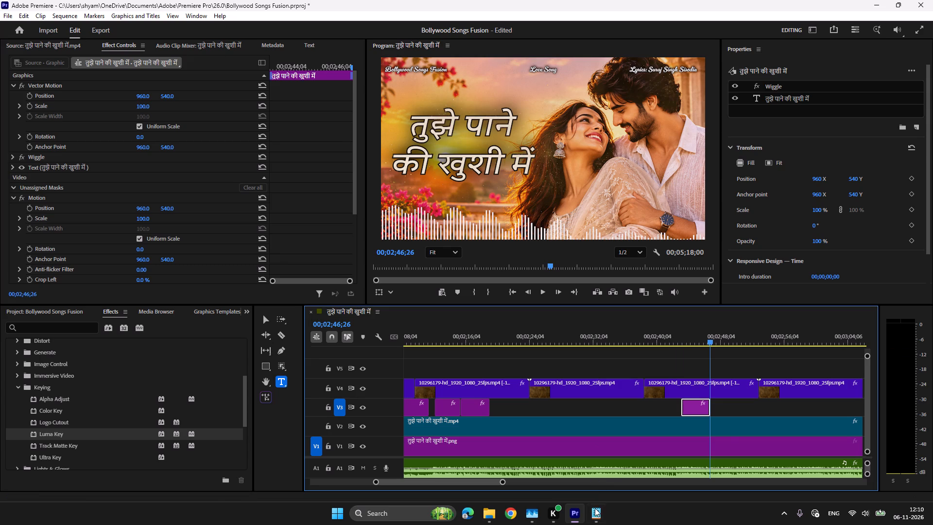
# Replace the pasted clip's text with "सपने जो सोये थे" copied from the Notepad lyrics file.
pyautogui.click(596, 511)
pyautogui.scroll(-5, 580, 299)
pyautogui.moveTo(543, 215); pyautogui.dragTo(473, 215)
pyautogui.hotkey('ctrl', 'c')
pyautogui.click(579, 507)
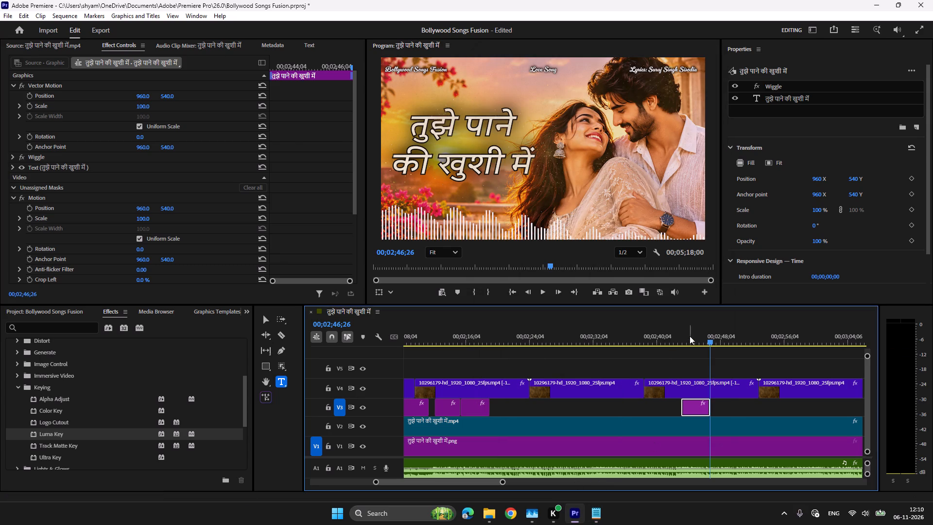
pyautogui.click(690, 336)
pyautogui.click(552, 221)
pyautogui.hotkey('ctrl', 'a')
pyautogui.hotkey('ctrl', 'v')
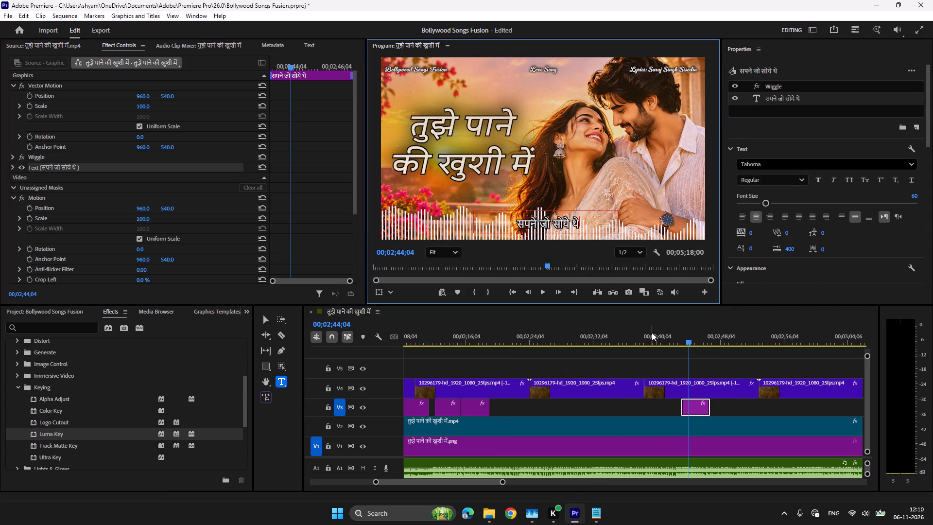
# Listen to where the "सपने जो सोये थे" line ends and duplicate its clip on V3 at about 00;02;47.
pyautogui.click(675, 342)
pyautogui.press('space')
pyautogui.scroll(-6, 643, 352)
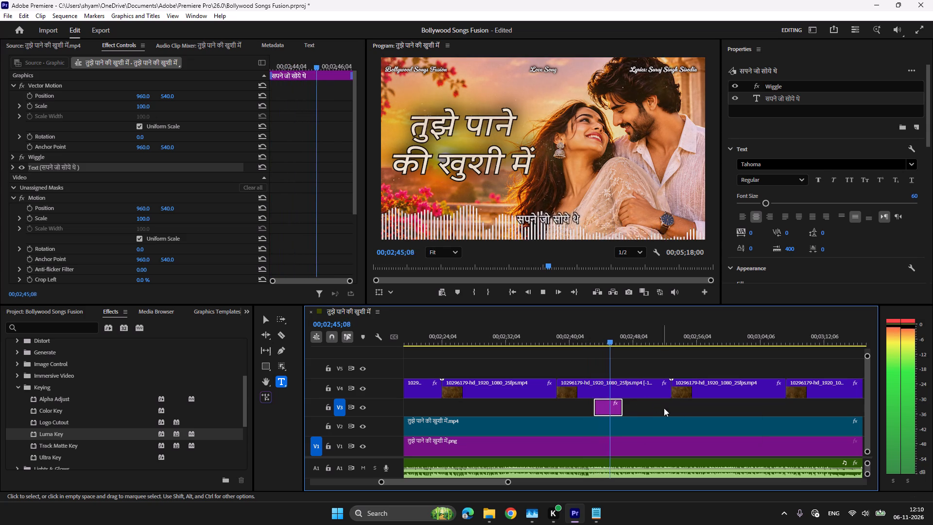
pyautogui.press('space')
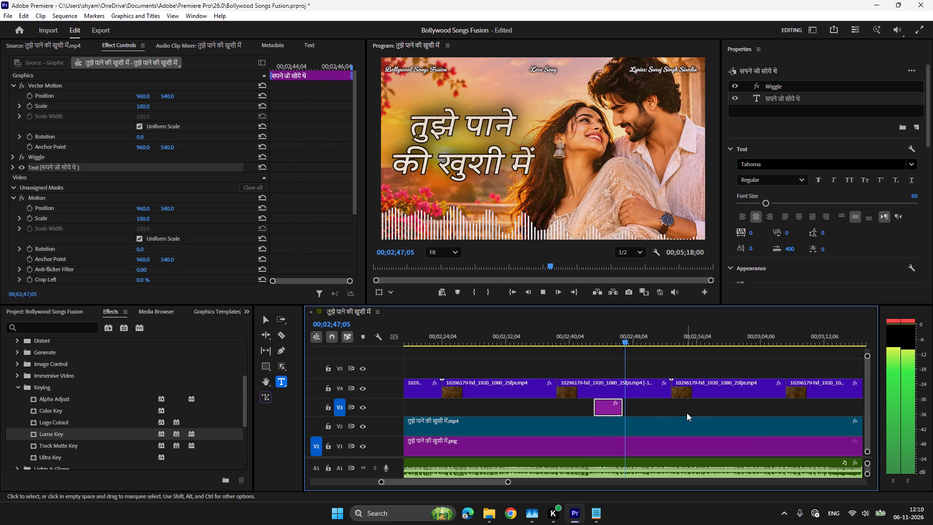
pyautogui.hotkey('ctrl', 'c')
pyautogui.hotkey('ctrl', 'v')
# Replace the duplicated V3 clip's text with "आँखों में खोए थे" copied from the Notepad lyrics file.
pyautogui.click(595, 521)
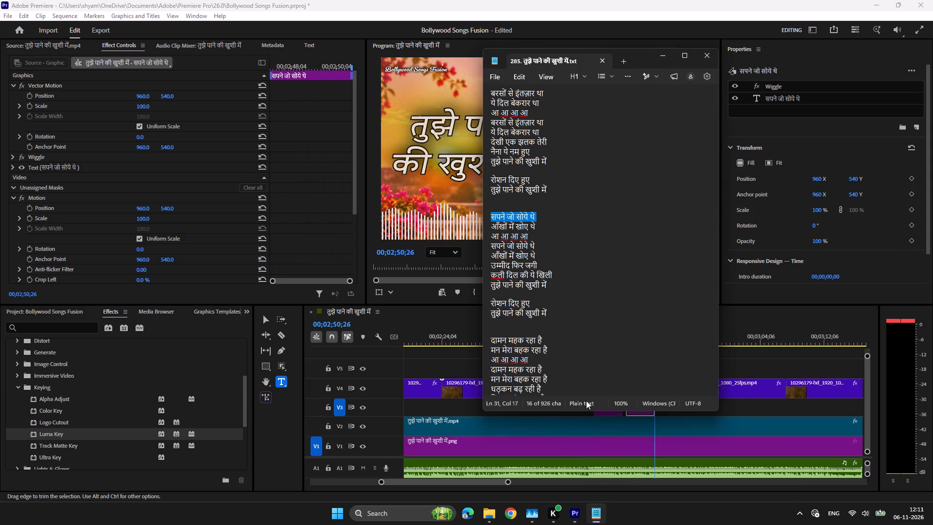
pyautogui.moveTo(543, 227); pyautogui.dragTo(469, 227)
pyautogui.hotkey('ctrl', 'c')
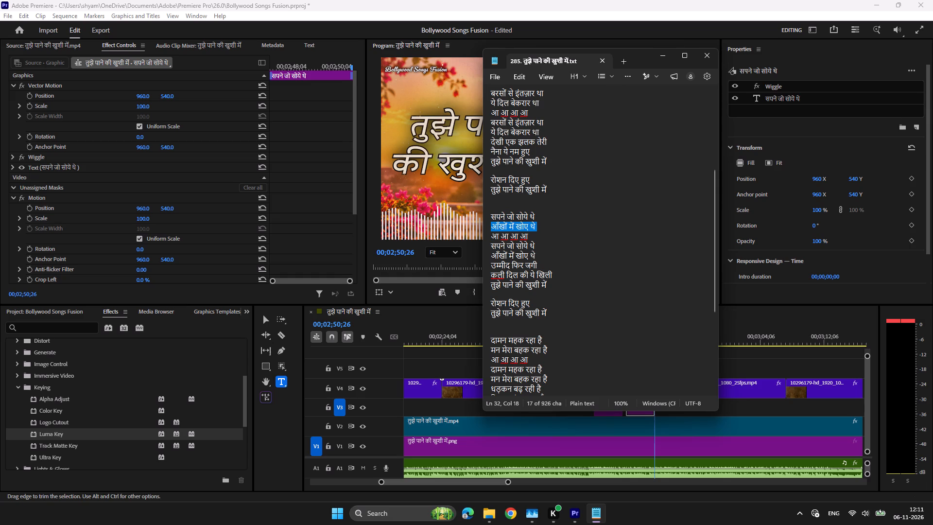
pyautogui.click(574, 514)
pyautogui.click(639, 341)
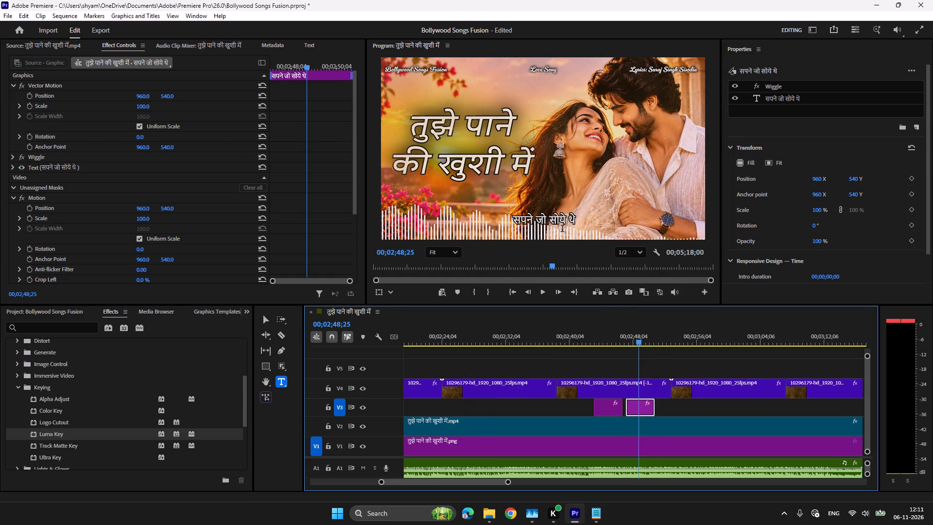
pyautogui.click(550, 222)
pyautogui.hotkey('ctrl', 'a')
pyautogui.hotkey('ctrl', 'v')
# Listen for where the two lines repeat and paste copies of the "सपने जो सोये थे" and "आँखों में खोए थे" clips on V3 at 00;02;58;14.
pyautogui.click(626, 327)
pyautogui.press('space')
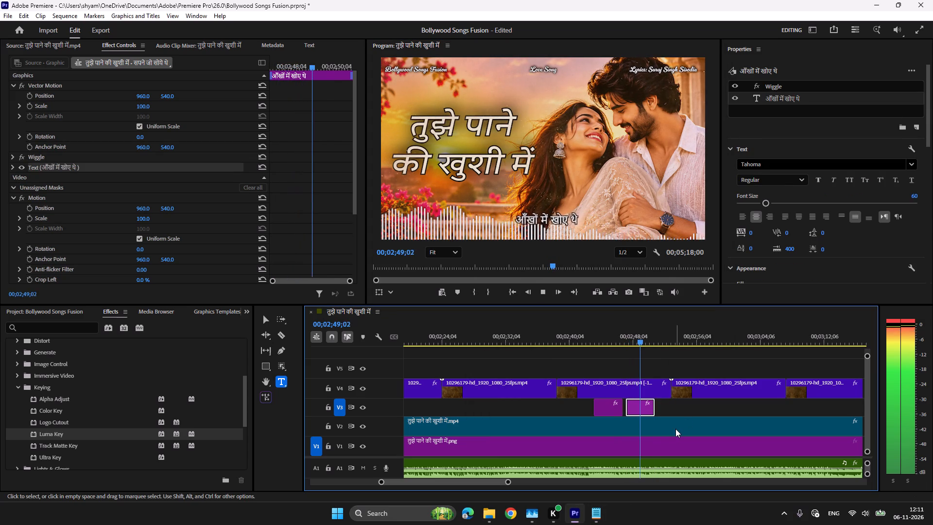
pyautogui.keyDown('shift'); pyautogui.click(611, 407); pyautogui.keyUp('shift')
pyautogui.hotkey('ctrl', 'c')
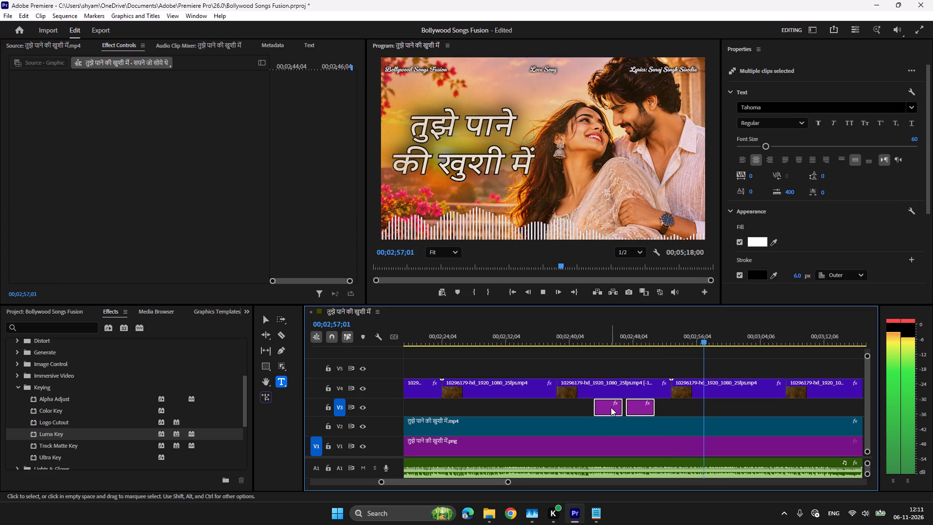
pyautogui.press('space')
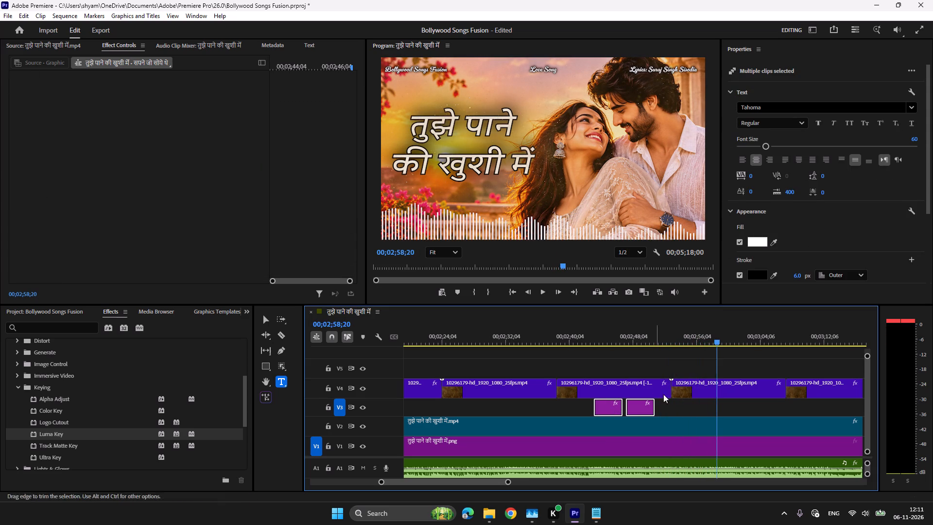
pyautogui.click(709, 339)
pyautogui.press('space')
pyautogui.press('space')
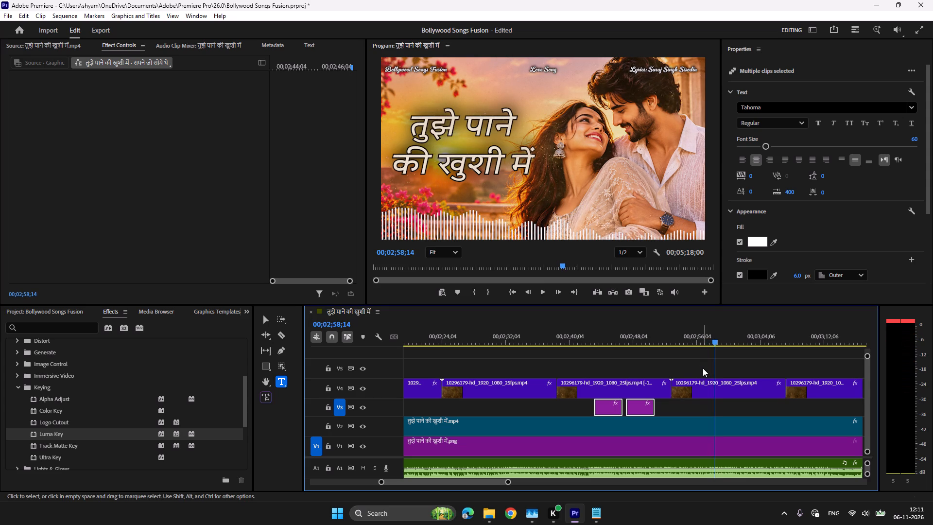
pyautogui.hotkey('ctrl', 'v')
# Listen through the repeated lines and paste a copy of the last "आँखों में खोए थे" clip on V3 at about 00;03;06.
pyautogui.click(710, 336)
pyautogui.press('space')
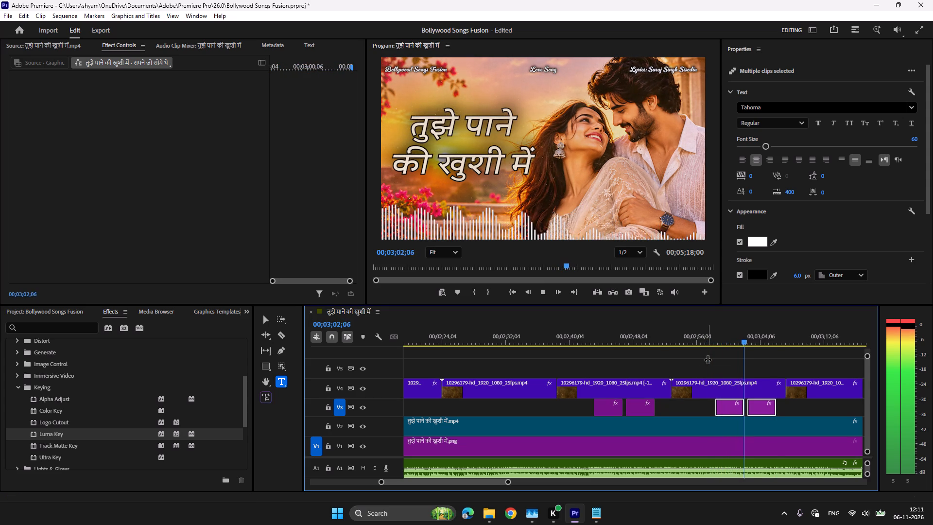
pyautogui.scroll(-9, 708, 359)
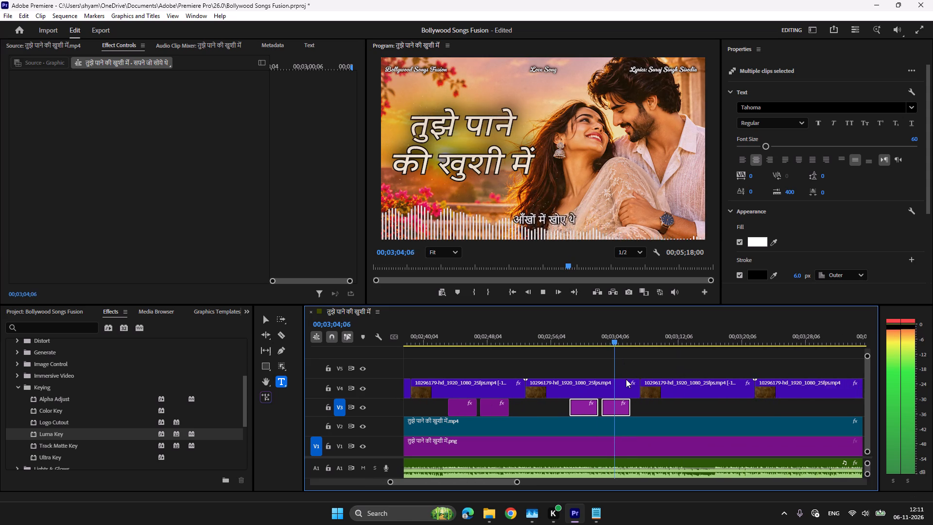
pyautogui.scroll(-3, 626, 379)
pyautogui.click(645, 403)
pyautogui.click(609, 407)
pyautogui.click(583, 408)
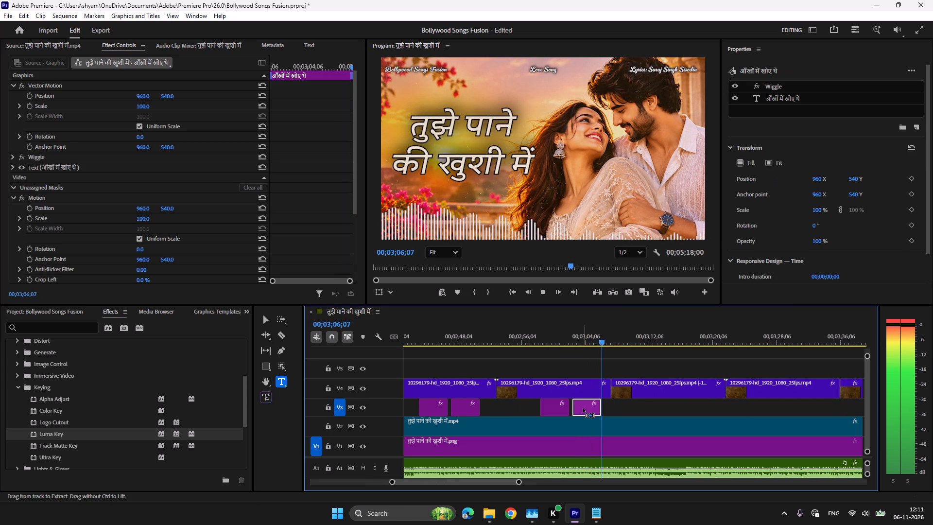
pyautogui.hotkey('ctrl', 'c')
pyautogui.click(599, 343)
pyautogui.press('space')
pyautogui.press('space')
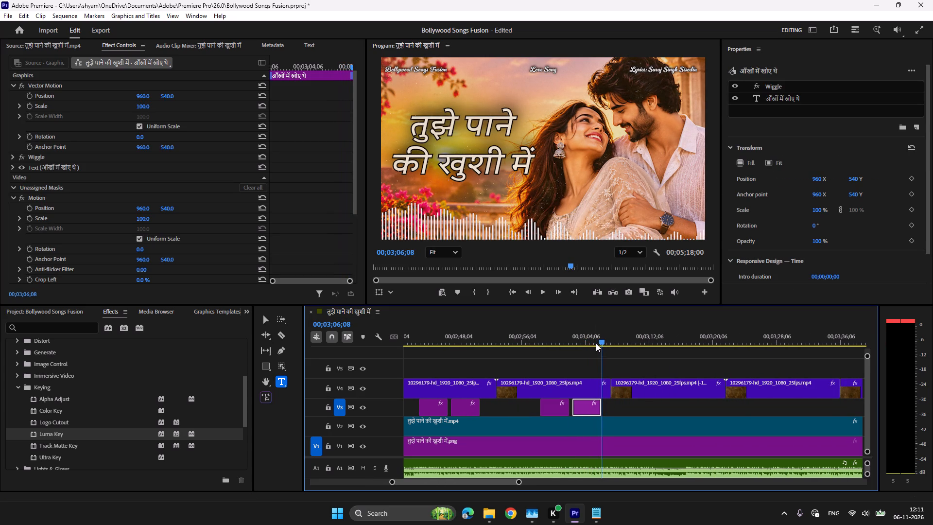
pyautogui.press('space')
pyautogui.press('space')
pyautogui.hotkey('ctrl', 'c')
pyautogui.hotkey('ctrl', 'v')
# Check the new clip's start by ear and replace its text with "उम्मीद फिर जगी" copied from the Notepad lyrics file.
pyautogui.click(601, 337)
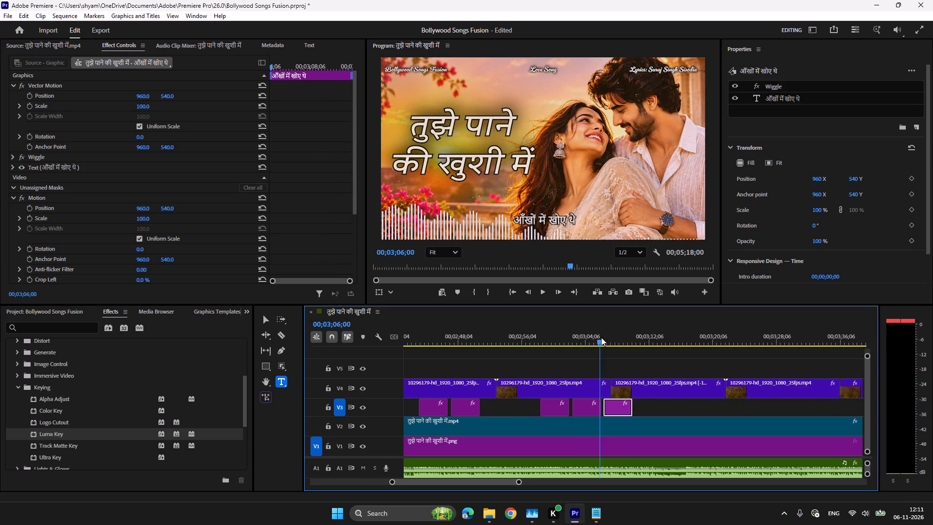
pyautogui.press('space')
pyautogui.press('space')
pyautogui.click(599, 517)
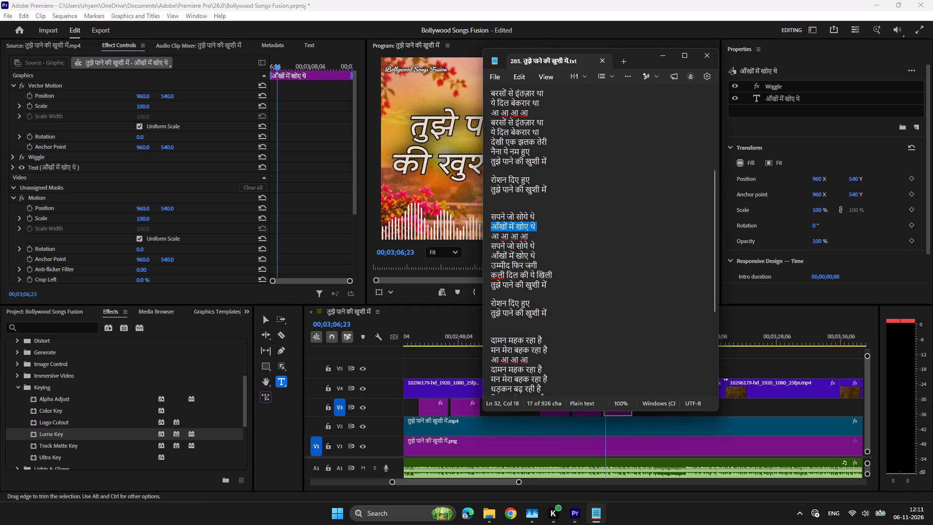
pyautogui.moveTo(541, 262); pyautogui.dragTo(486, 264)
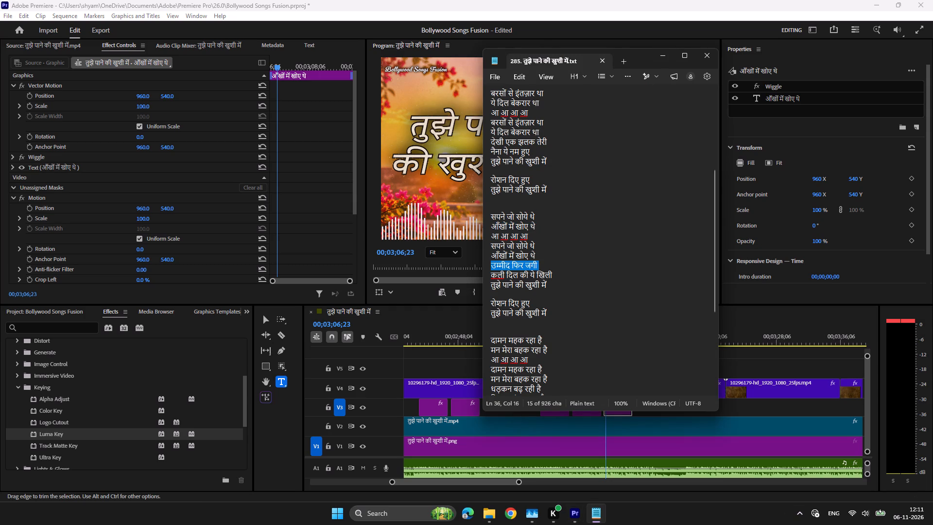
pyautogui.hotkey('ctrl', 'c')
pyautogui.click(575, 514)
pyautogui.click(618, 338)
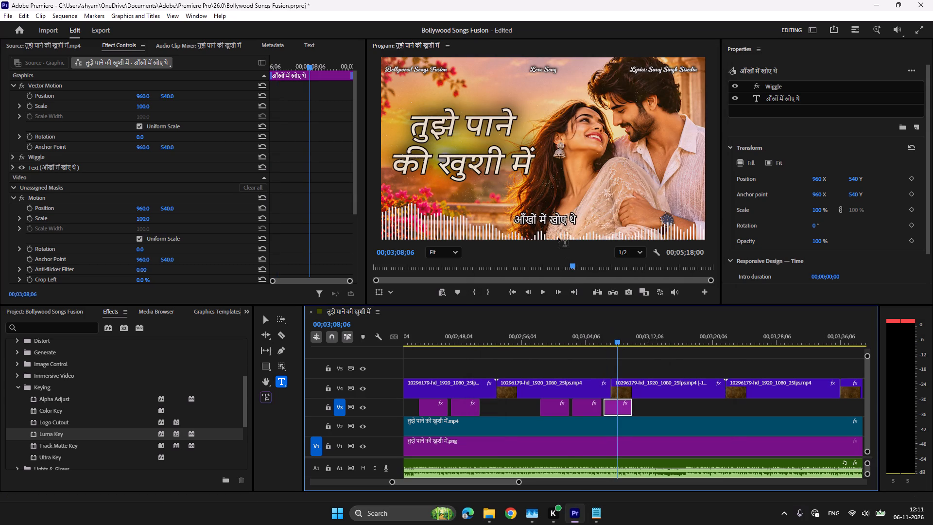
pyautogui.click(554, 221)
pyautogui.hotkey('ctrl', 'a')
pyautogui.hotkey('ctrl', 'v')
# Listen to where the "उम्मीद फिर जगी" line ends and duplicate its clip on V3 at about 00;03;10.
pyautogui.click(608, 334)
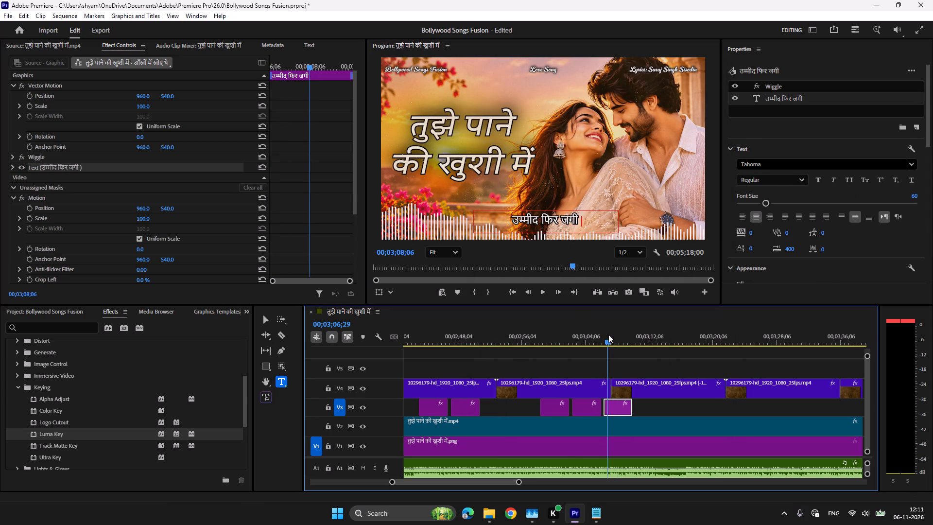
pyautogui.click(602, 334)
pyautogui.press('space')
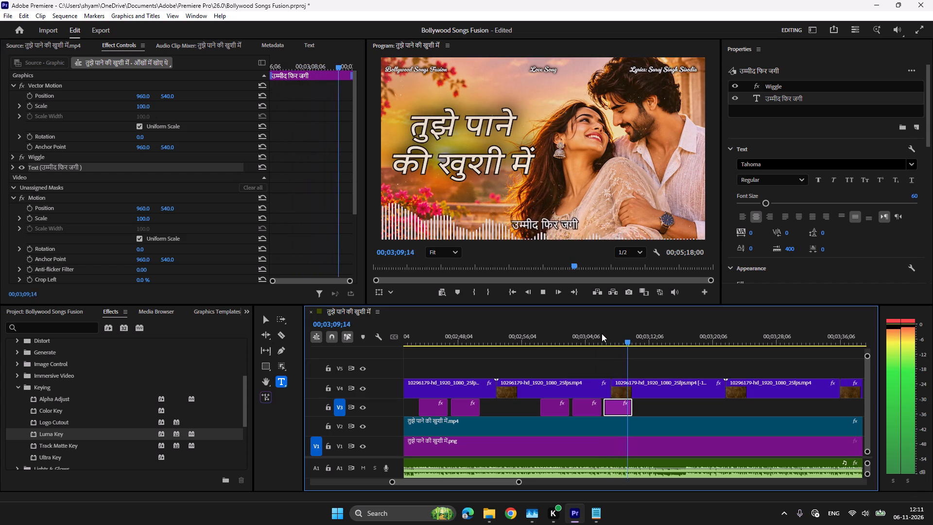
pyautogui.press('space')
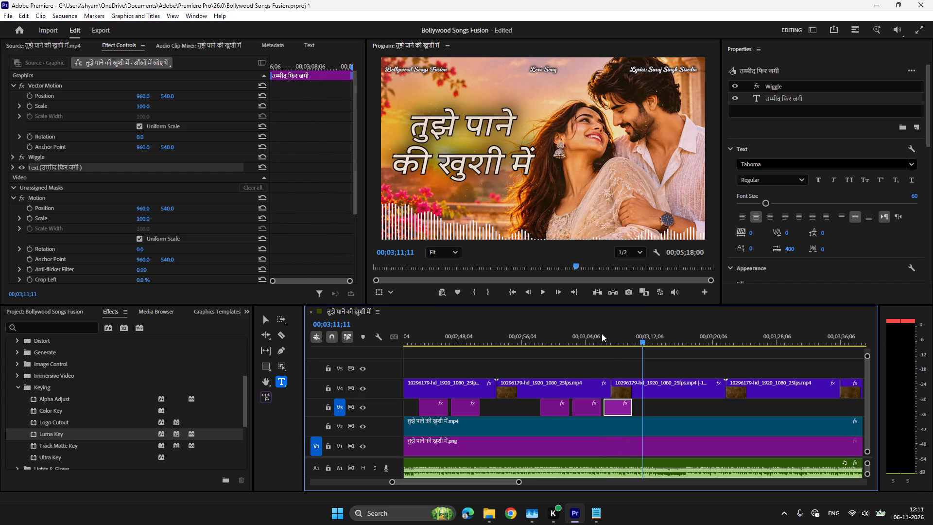
pyautogui.click(595, 335)
pyautogui.press('space')
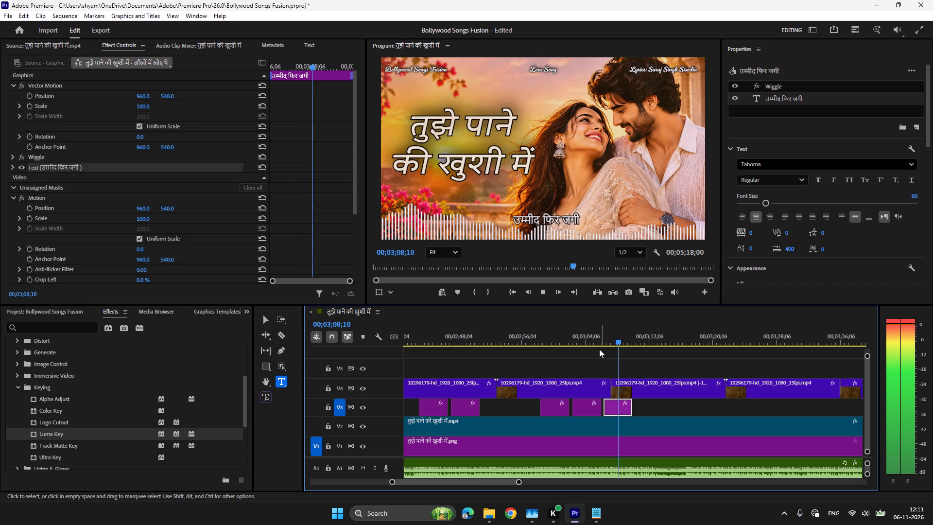
pyautogui.press('space')
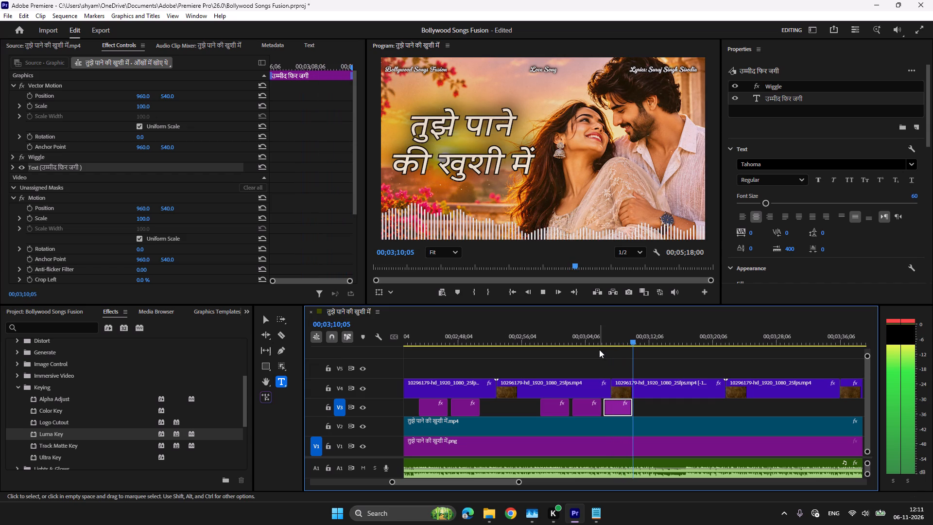
pyautogui.hotkey('ctrl', 'c')
pyautogui.hotkey('ctrl', 'v')
# Replace the duplicated clip's text with "कली दिल की ये खिली" copied from the Notepad lyrics file.
pyautogui.click(588, 517)
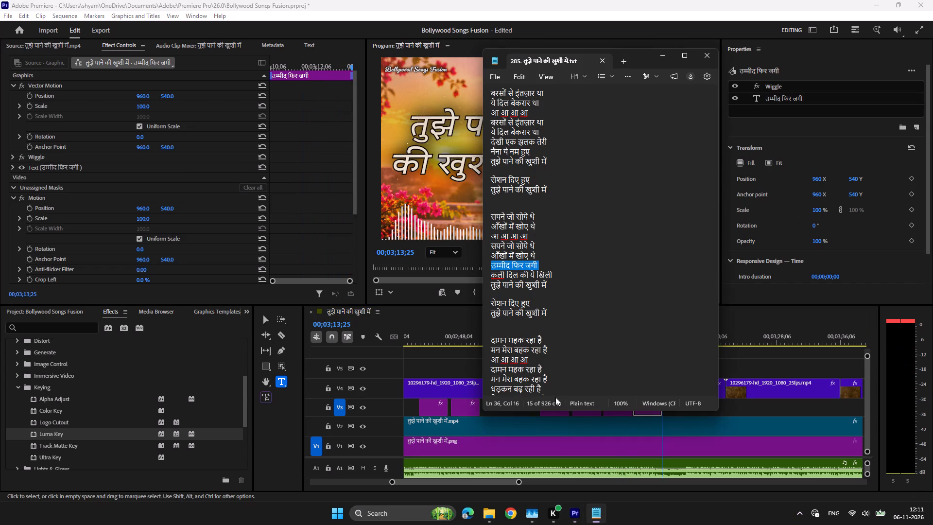
pyautogui.moveTo(557, 274); pyautogui.dragTo(477, 274)
pyautogui.hotkey('ctrl', 'c')
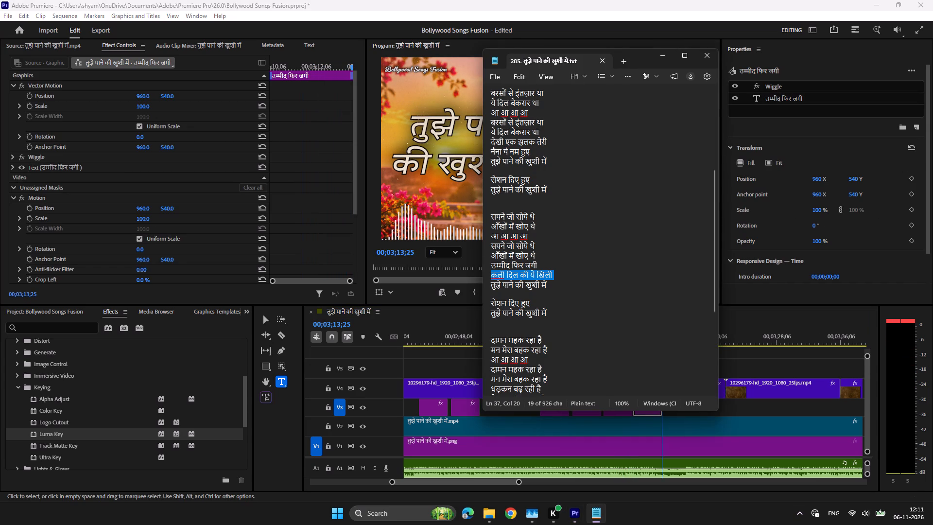
pyautogui.click(578, 510)
pyautogui.click(649, 339)
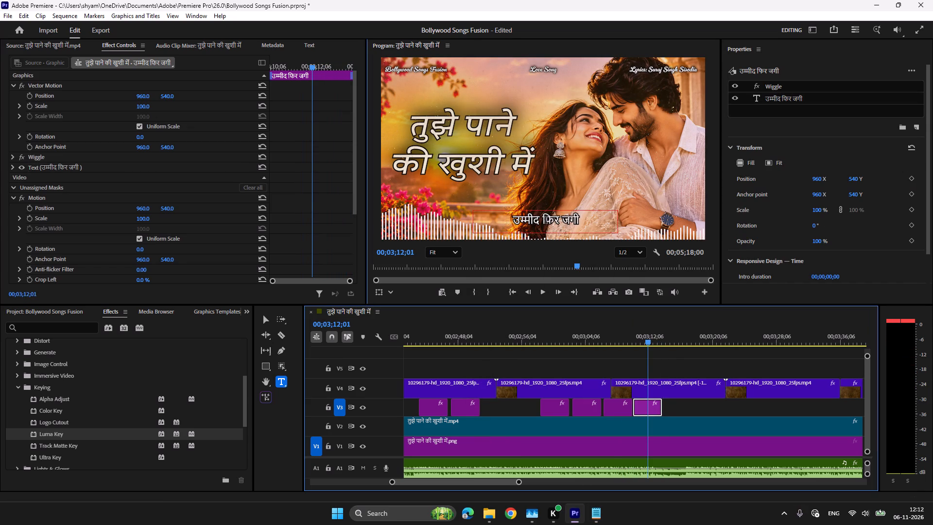
pyautogui.click(546, 221)
pyautogui.hotkey('ctrl', 'a')
pyautogui.hotkey('ctrl', 'v')
# Listen to the new line and remove "ये" from its caption, leaving "कली दिल की खिली".
pyautogui.click(632, 336)
pyautogui.press('space')
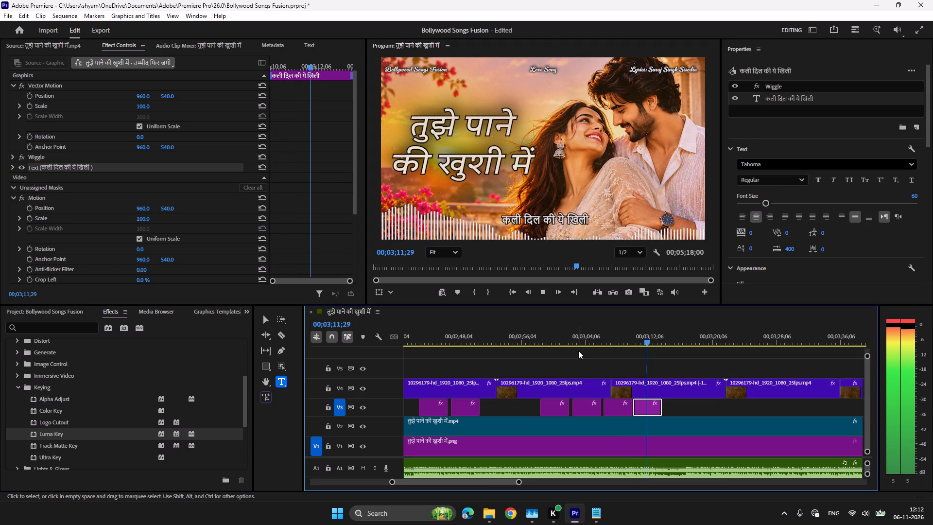
pyautogui.press('space')
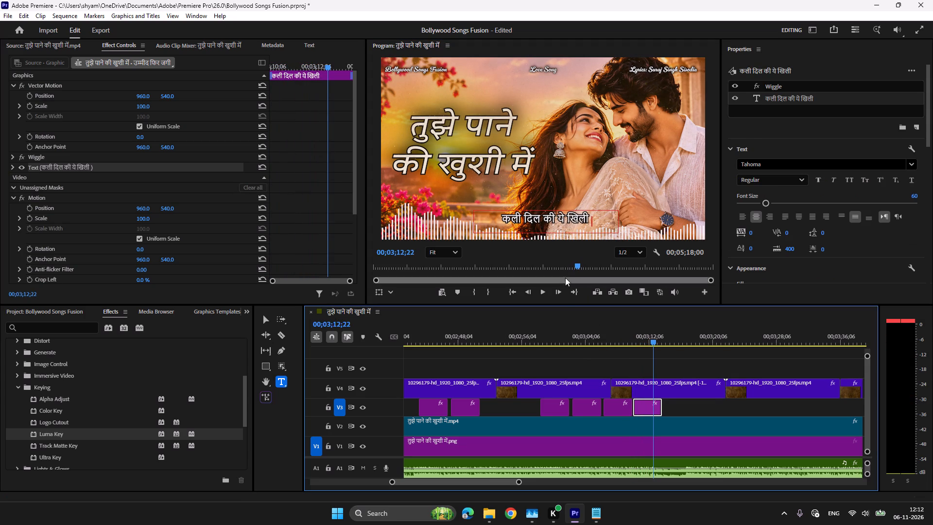
pyautogui.click(567, 217)
pyautogui.press('BackSpace')
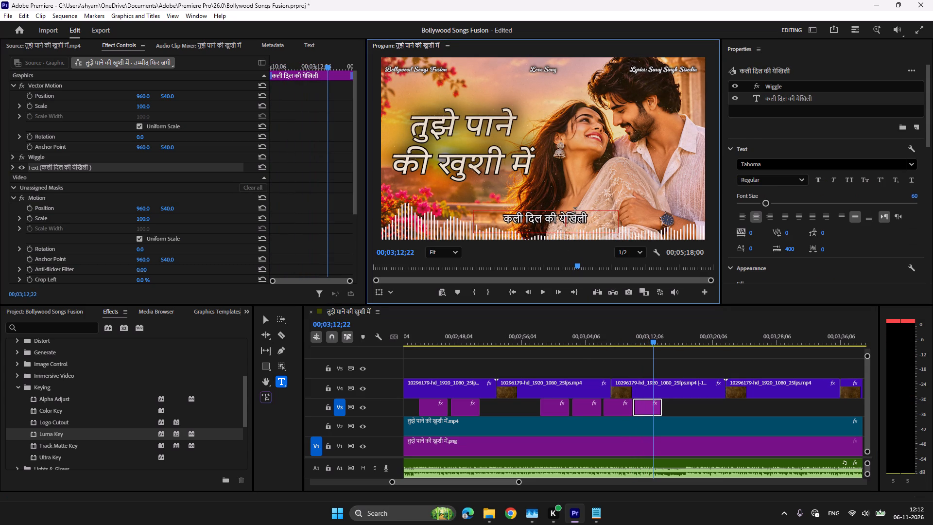
pyautogui.press('BackSpace')
# Find by ear where the next line starts and paste copies of the earlier three-clip chorus ending, including "रोशन दिए हुए", on V3 at 00;03;12;20.
pyautogui.click(650, 336)
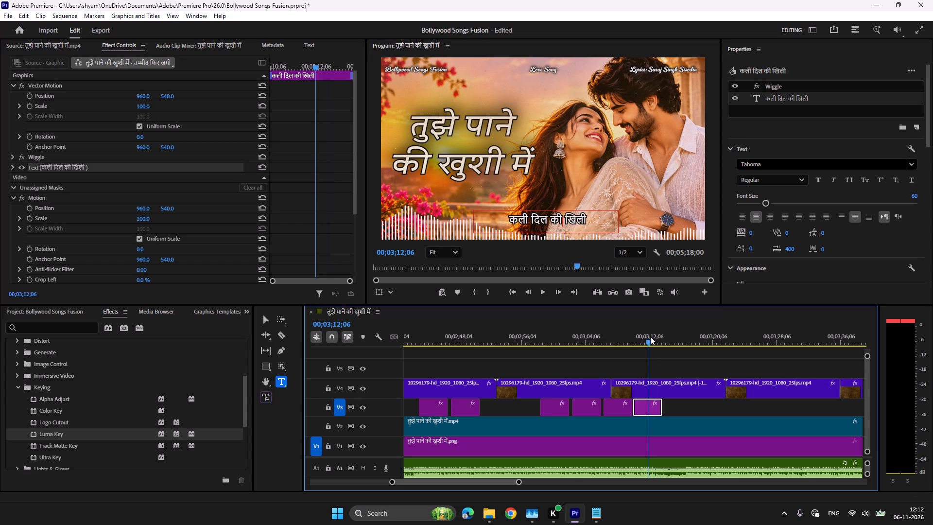
pyautogui.press('space')
pyautogui.press('space')
pyautogui.click(648, 333)
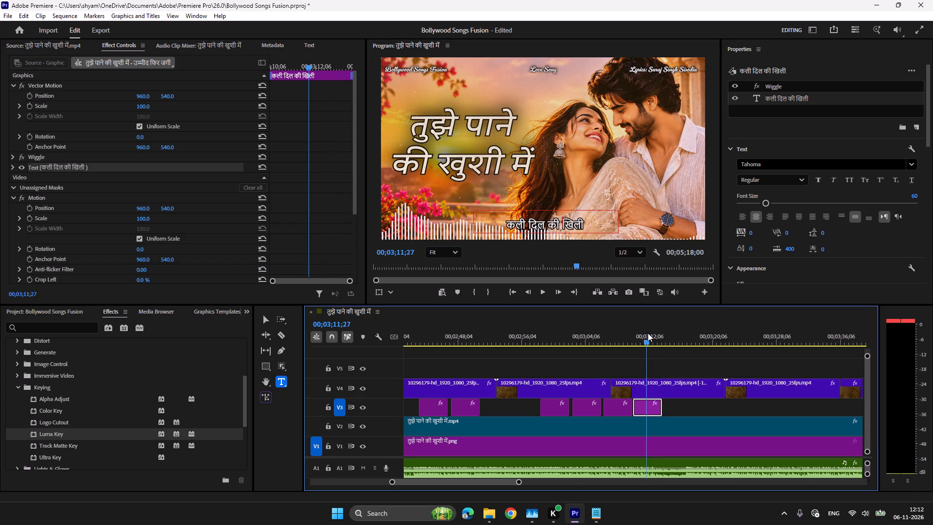
pyautogui.press('space')
pyautogui.press('space')
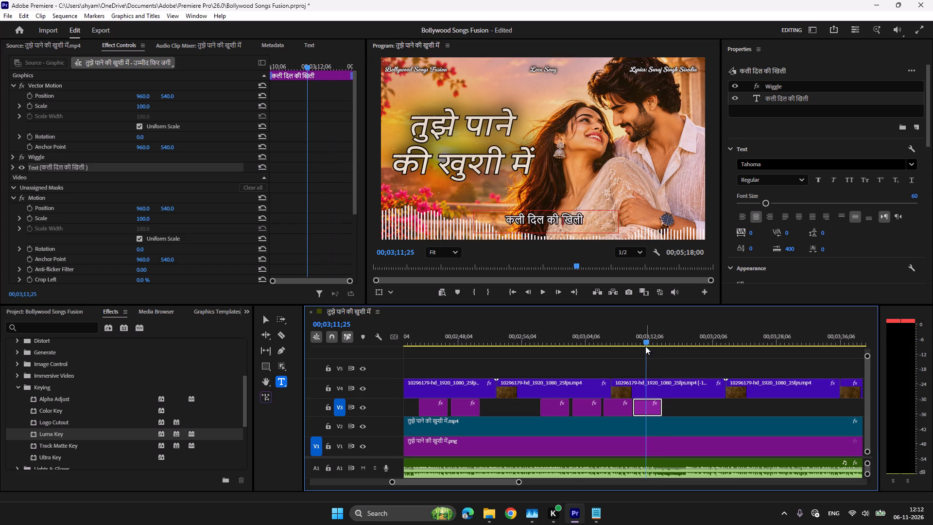
pyautogui.click(642, 337)
pyautogui.press('space')
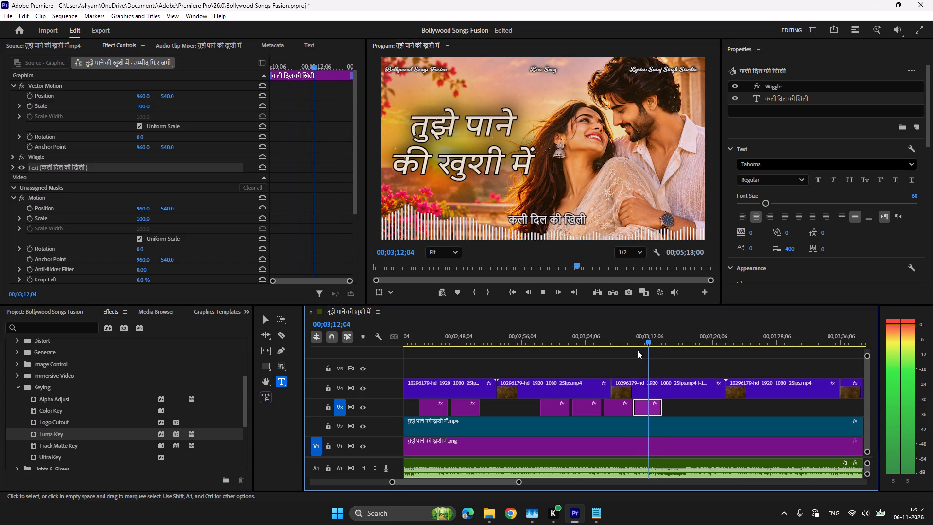
pyautogui.press('space')
pyautogui.scroll(20, 494, 420)
pyautogui.scroll(6, 494, 420)
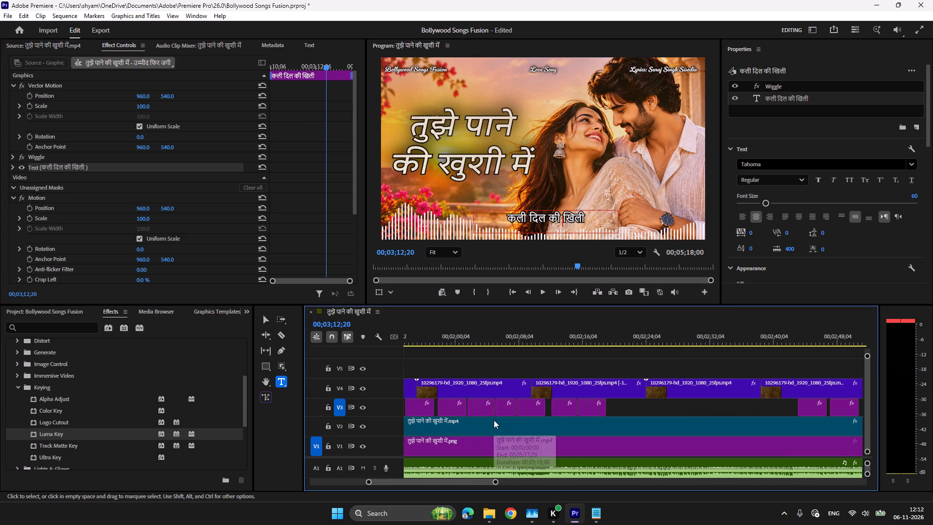
pyautogui.click(534, 408)
pyautogui.keyDown('shift'); pyautogui.click(562, 414); pyautogui.keyUp('shift')
pyautogui.keyDown('shift'); pyautogui.click(587, 409); pyautogui.keyUp('shift')
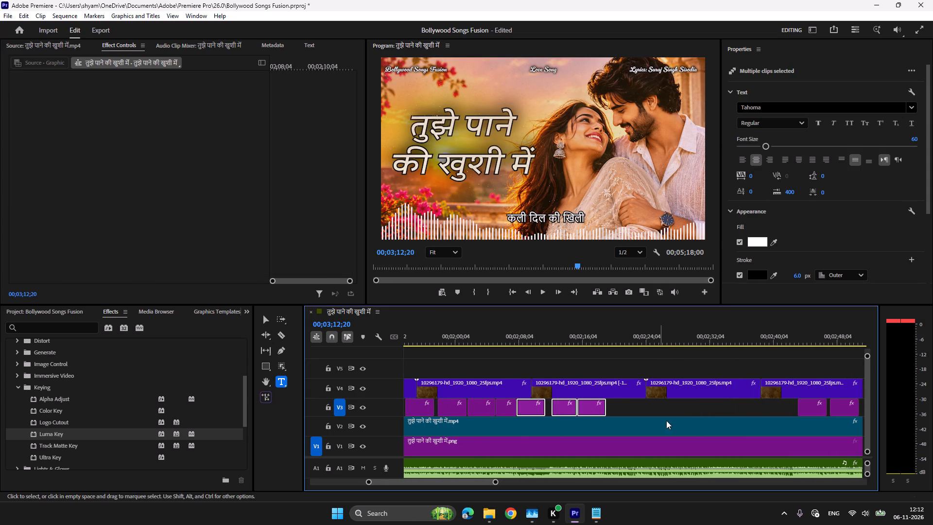
pyautogui.hotkey('ctrl', 'c')
pyautogui.hotkey('ctrl', 'v')
# Find by ear where the next verse starts and paste a copy of the last chorus caption clip on V3 at 00;03;40;13.
pyautogui.click(543, 341)
pyautogui.press('space')
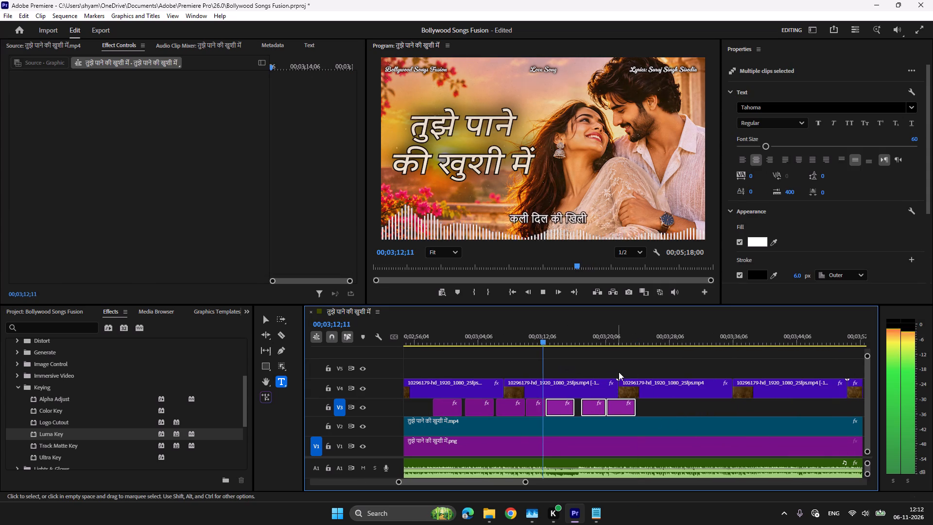
pyautogui.keyDown('shift'); pyautogui.click(563, 406); pyautogui.keyUp('shift')
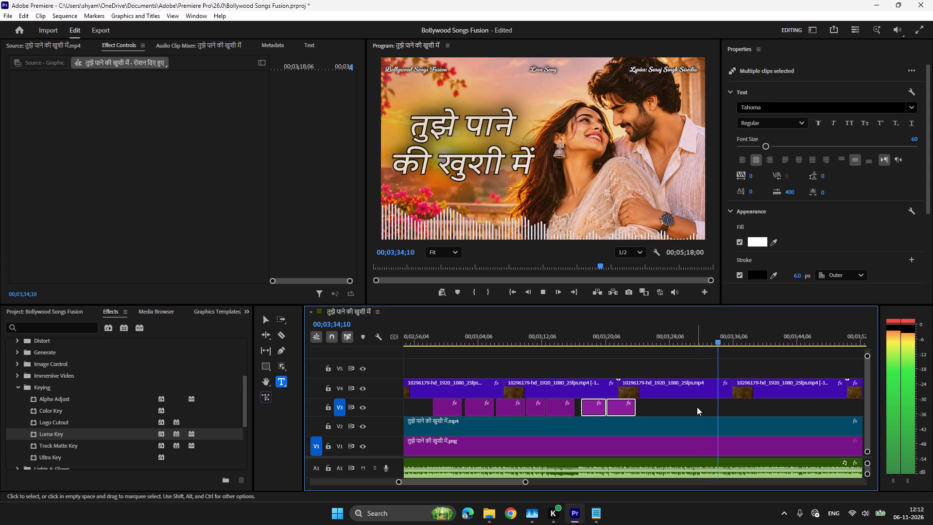
pyautogui.click(676, 405)
pyautogui.click(622, 409)
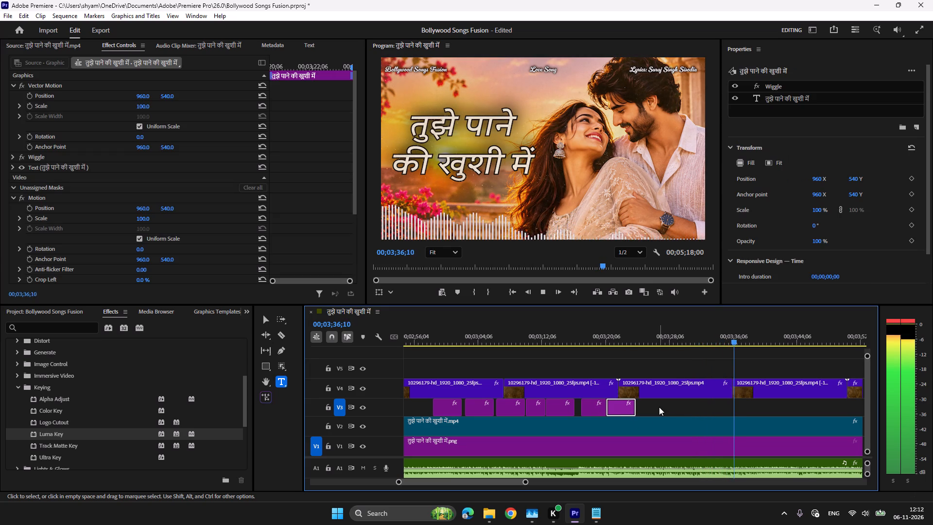
pyautogui.hotkey('ctrl', 'c')
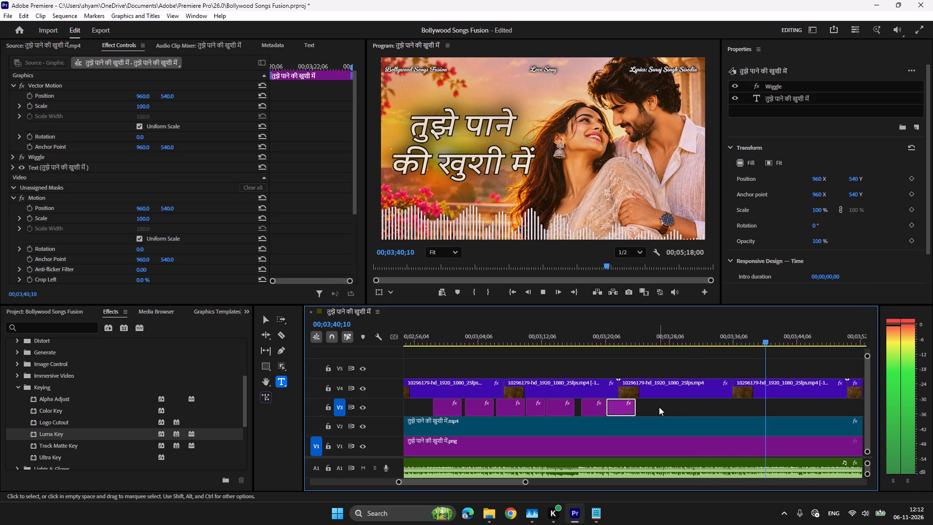
pyautogui.click(756, 339)
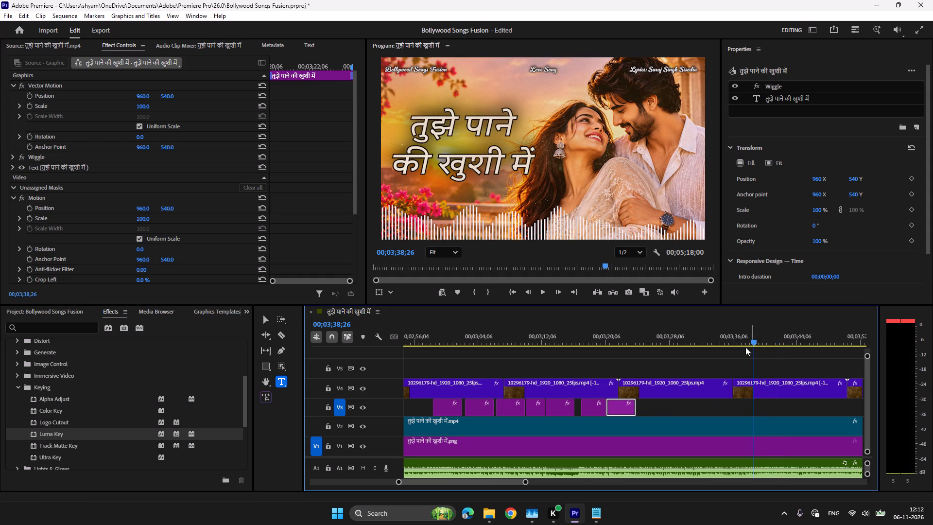
pyautogui.press('space')
pyautogui.press('space')
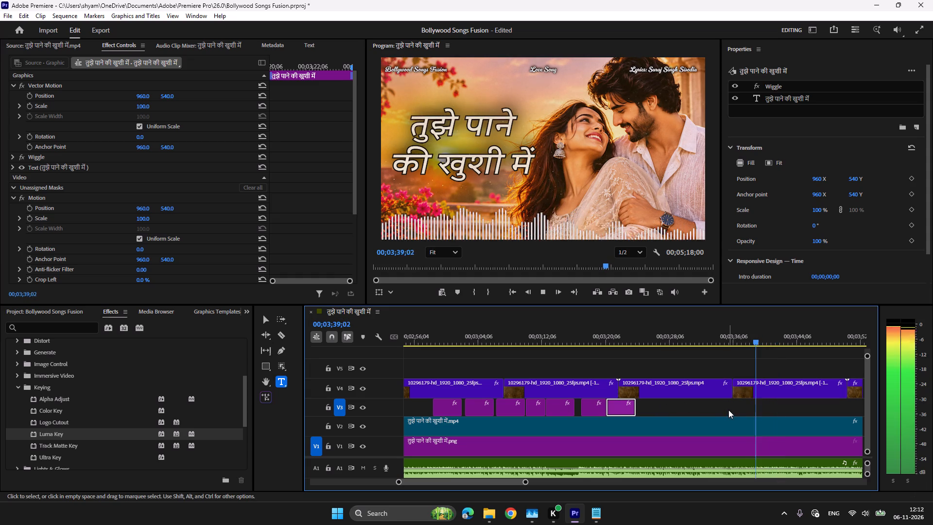
pyautogui.press('space')
pyautogui.press('space')
pyautogui.press('space')
pyautogui.press('space')
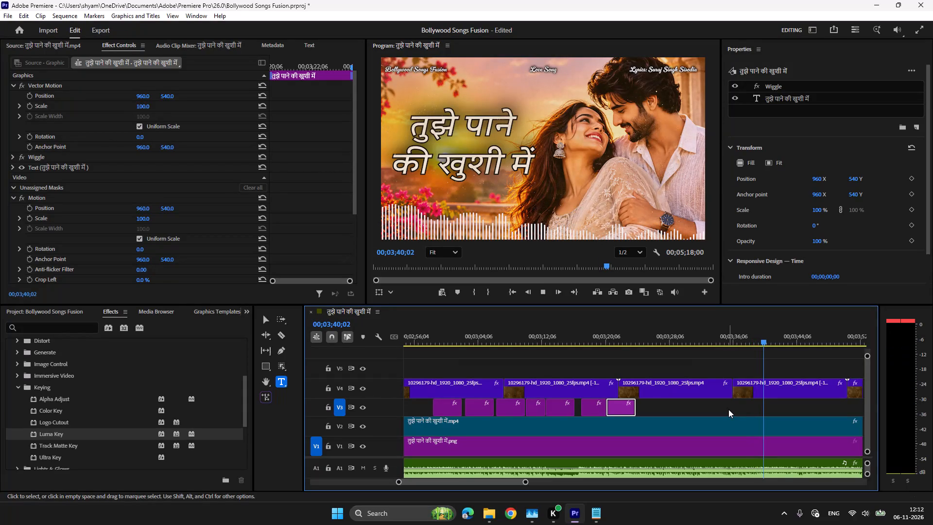
pyautogui.press('space')
pyautogui.press('space')
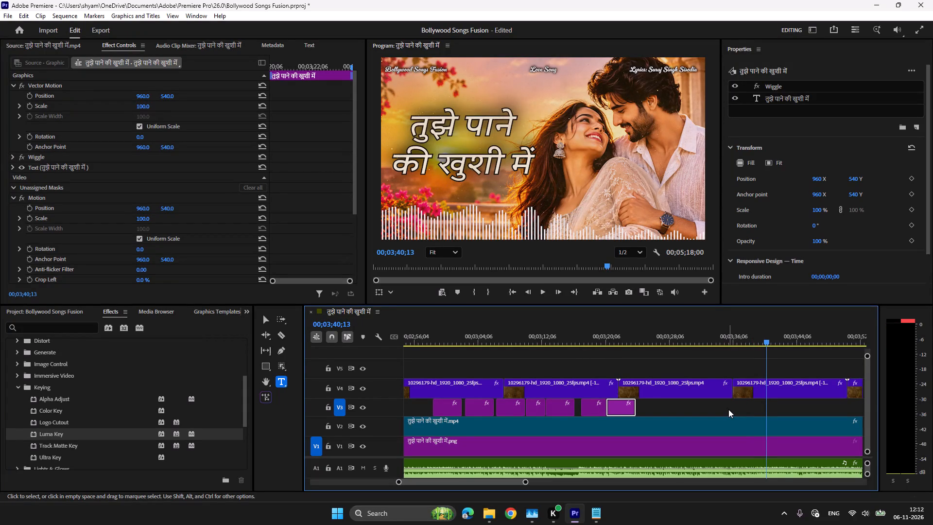
pyautogui.hotkey('ctrl', 'v')
# Replace the pasted clip's text with "दामन महक रहा है" copied from the Notepad lyrics file.
pyautogui.scroll(-11, 728, 409)
pyautogui.click(606, 519)
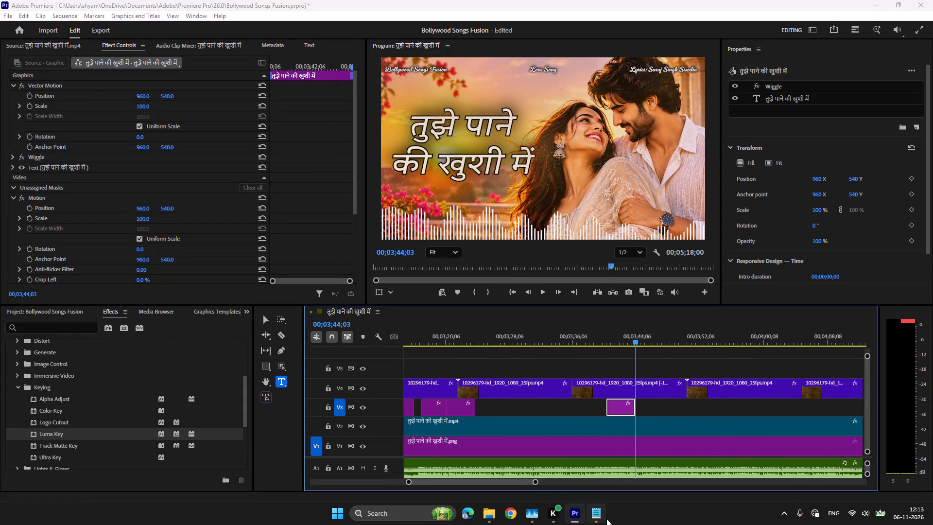
pyautogui.scroll(-5, 591, 316)
pyautogui.moveTo(545, 195); pyautogui.dragTo(475, 195)
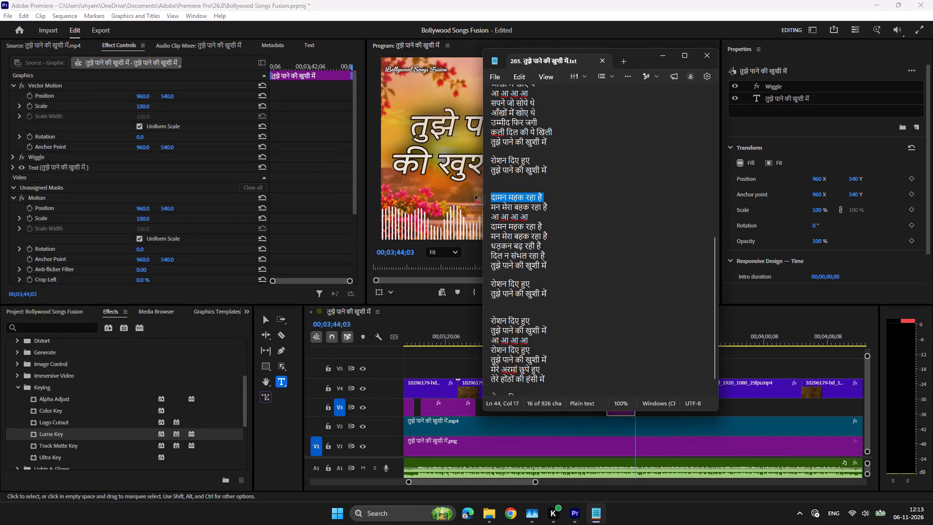
pyautogui.hotkey('ctrl', 'c')
pyautogui.click(574, 512)
pyautogui.click(625, 331)
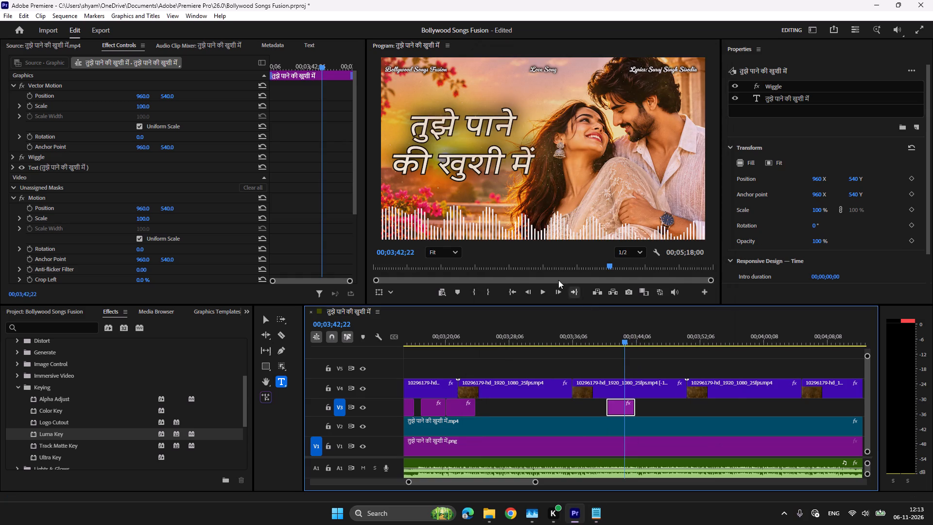
pyautogui.click(539, 215)
pyautogui.hotkey('ctrl', 'a')
pyautogui.hotkey('ctrl', 'v')
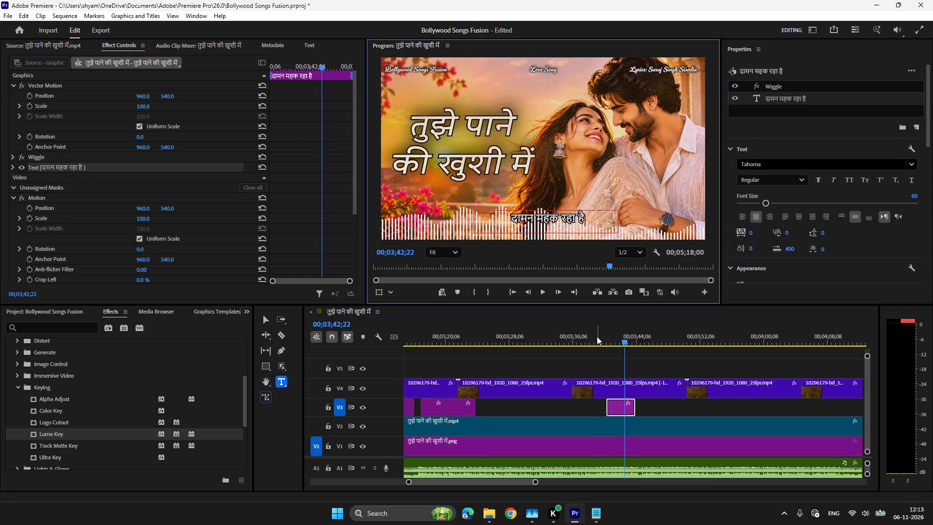
# Listen to where the "दामन महक रहा है" line ends and duplicate its clip on V3 at about 00;03;43.
pyautogui.click(599, 336)
pyautogui.press('space')
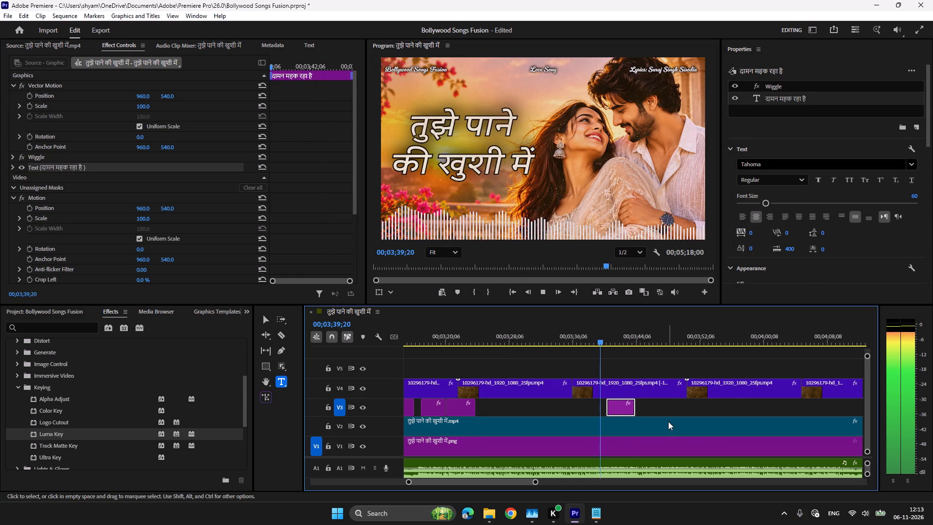
pyautogui.scroll(-5, 664, 420)
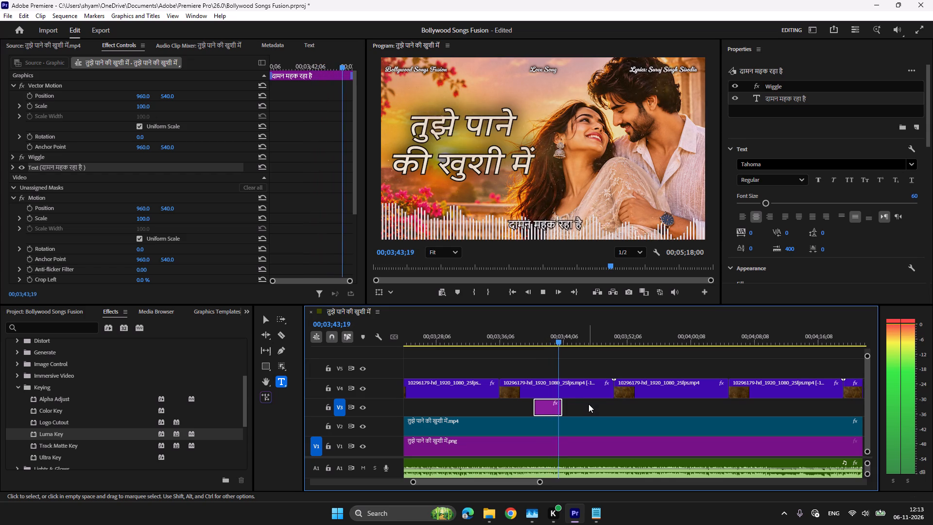
pyautogui.press('space')
pyautogui.click(553, 336)
pyautogui.press('space')
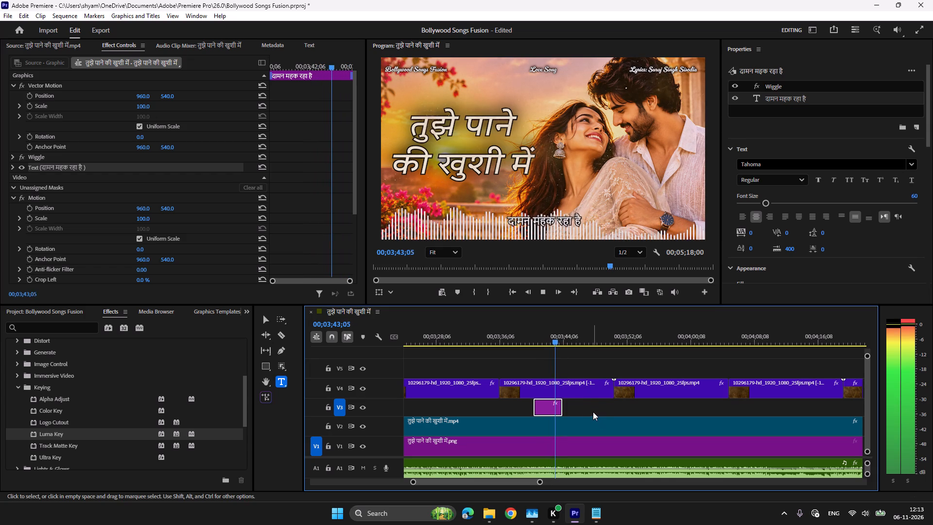
pyautogui.press('space')
pyautogui.hotkey('ctrl', 'c')
pyautogui.hotkey('ctrl', 'v')
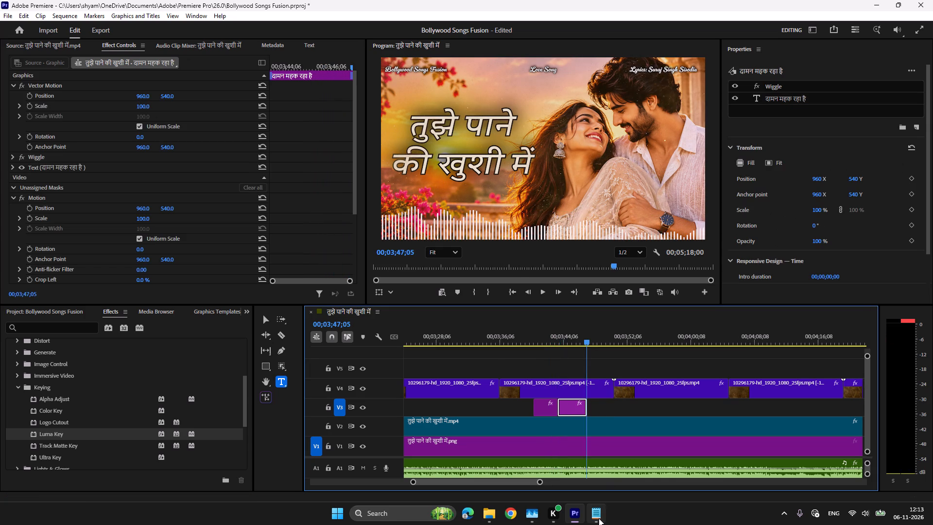
# Replace the duplicated clip's text with "मन मेरा बहक रहा है" copied from the Notepad lyrics file.
pyautogui.click(598, 518)
pyautogui.moveTo(552, 206); pyautogui.dragTo(482, 208)
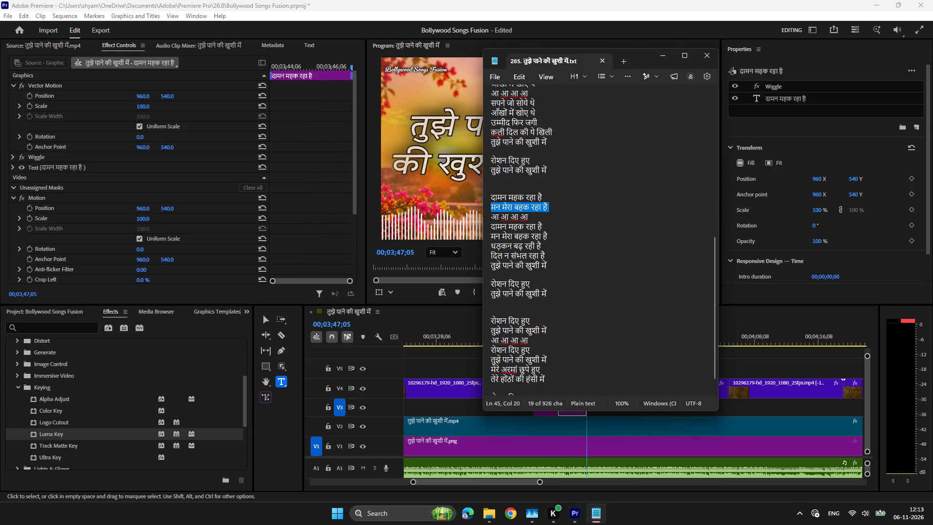
pyautogui.hotkey('ctrl', 'c')
pyautogui.click(570, 511)
pyautogui.click(572, 336)
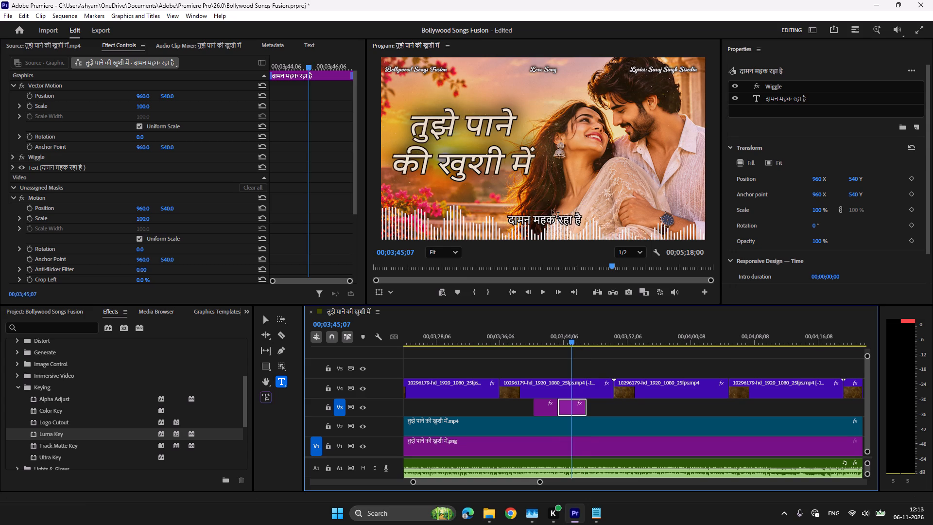
pyautogui.click(546, 222)
pyautogui.hotkey('ctrl', 'a')
pyautogui.hotkey('ctrl', 'v')
# Find by ear where the two lines repeat and paste copies of both the "दामन" and "मन मेरा" clips on V3 at 00;03;55;20.
pyautogui.click(550, 330)
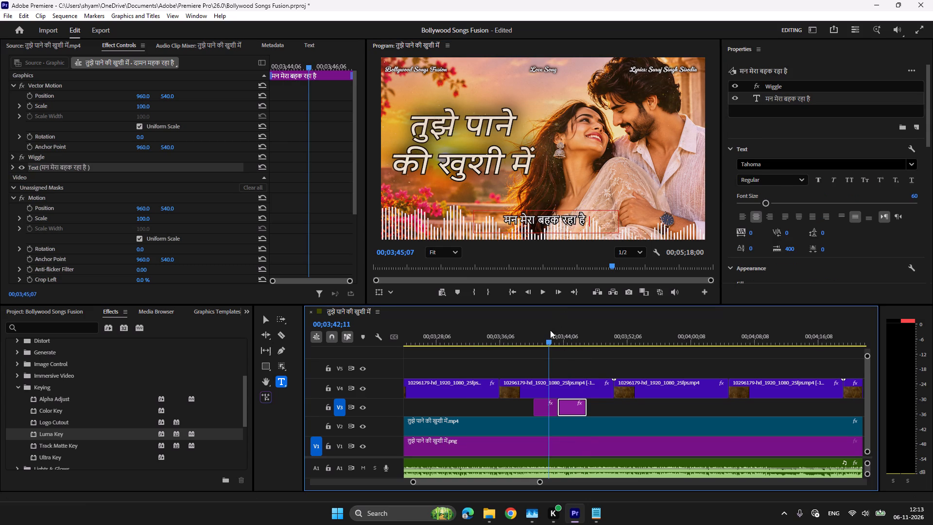
pyautogui.press('space')
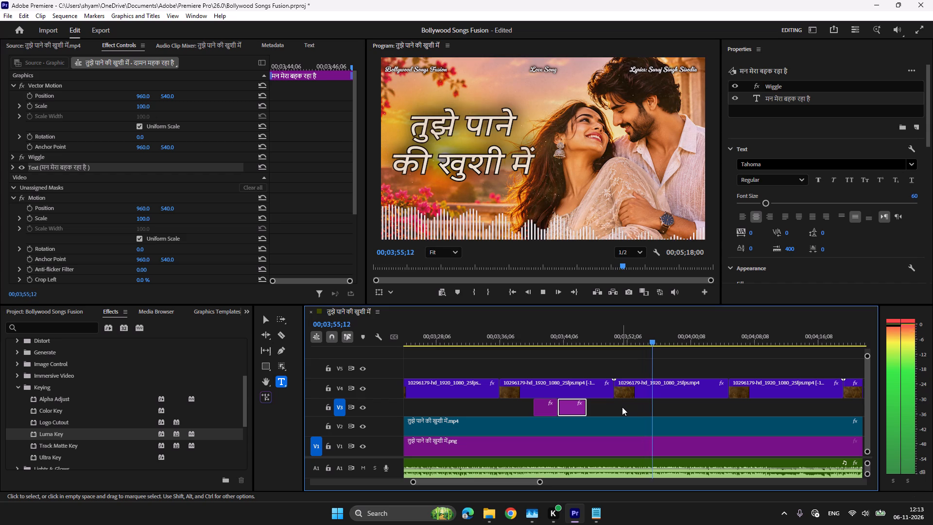
pyautogui.press('space')
pyautogui.press('space')
pyautogui.press('space')
pyautogui.keyDown('shift'); pyautogui.click(545, 409); pyautogui.keyUp('shift')
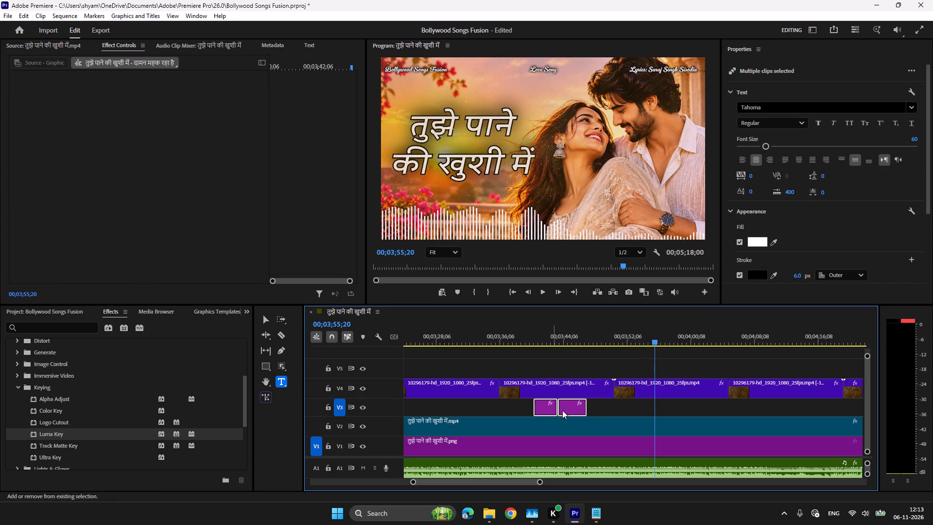
pyautogui.hotkey('ctrl', 'c')
pyautogui.hotkey('ctrl', 'v')
# Listen through the repeated lines and paste a copy of the second "मन मेरा बहक रहा है" clip on V3 at 00;04;03;11.
pyautogui.click(653, 335)
pyautogui.press('space')
pyautogui.scroll(-3, 611, 394)
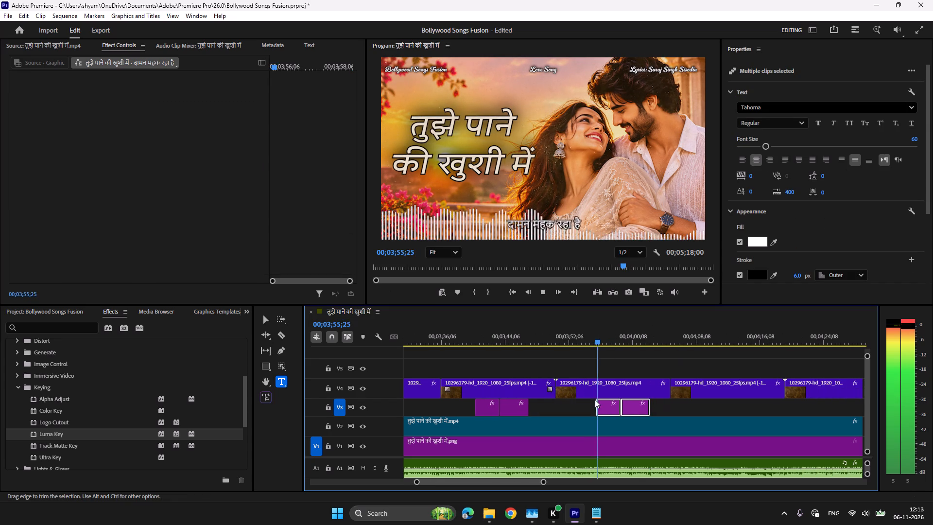
pyautogui.scroll(-6, 595, 400)
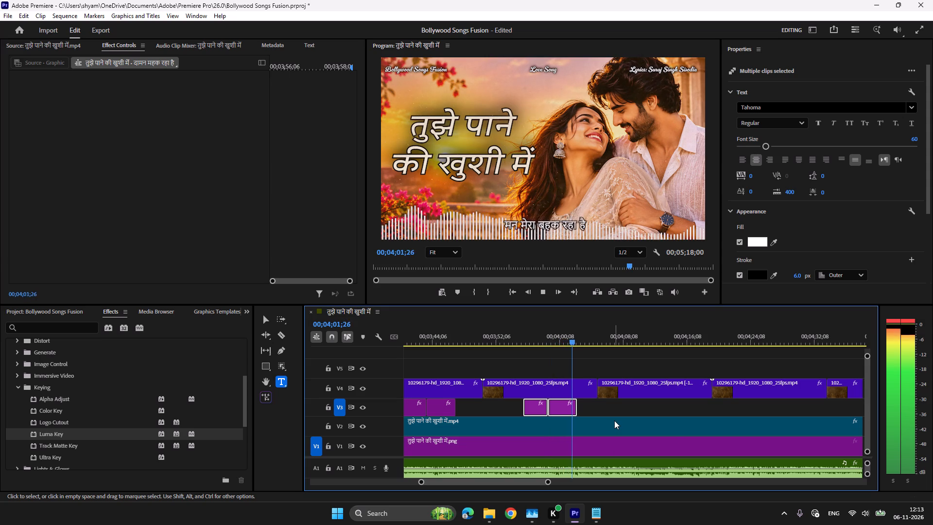
pyautogui.press('space')
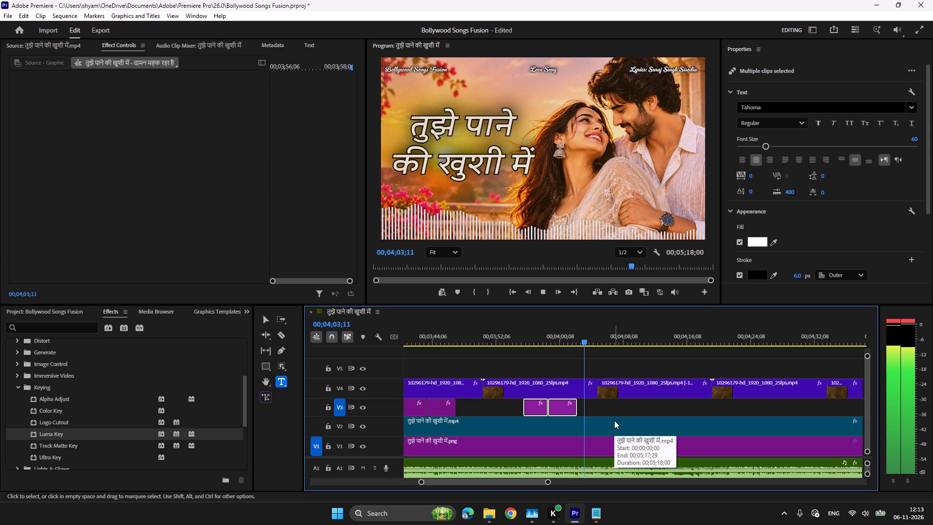
pyautogui.click(632, 402)
pyautogui.click(569, 409)
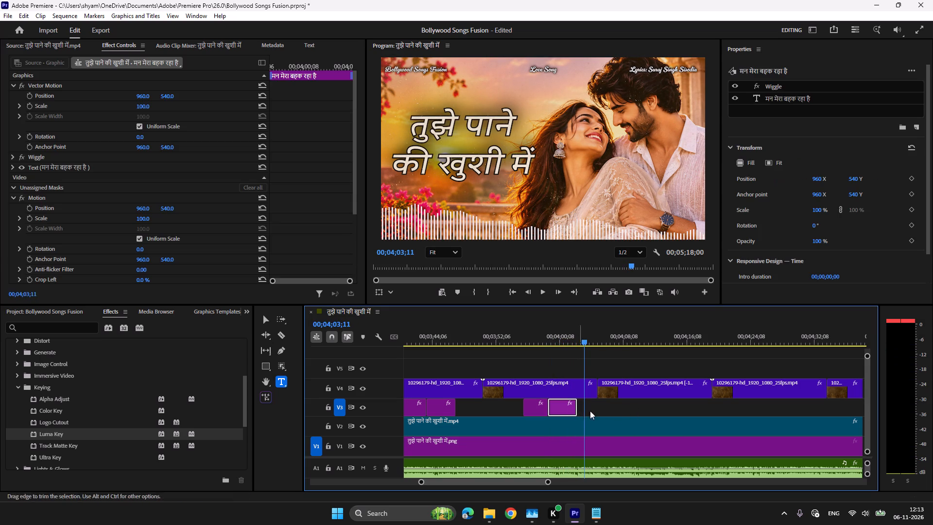
pyautogui.hotkey('ctrl', 'c')
pyautogui.hotkey('ctrl', 'v')
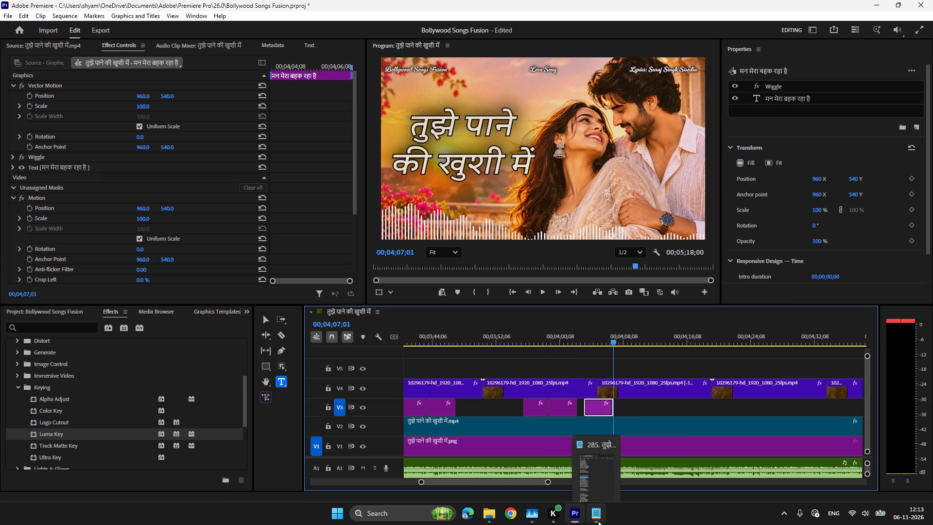
# Replace the pasted clip's text with "धड़कन बढ़ रही है" copied from the Notepad lyrics file.
pyautogui.click(599, 521)
pyautogui.moveTo(545, 244); pyautogui.dragTo(513, 248)
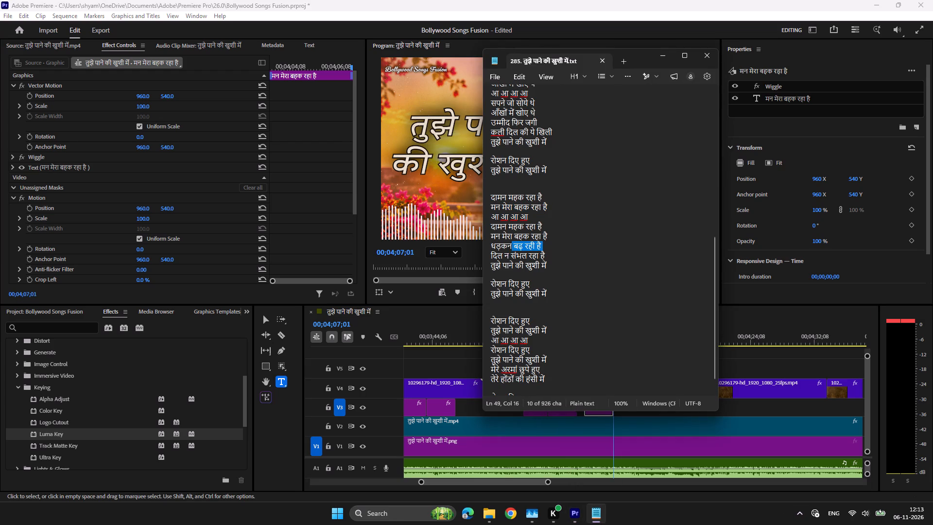
pyautogui.moveTo(513, 248); pyautogui.dragTo(474, 250)
pyautogui.hotkey('ctrl', 'c')
pyautogui.click(574, 507)
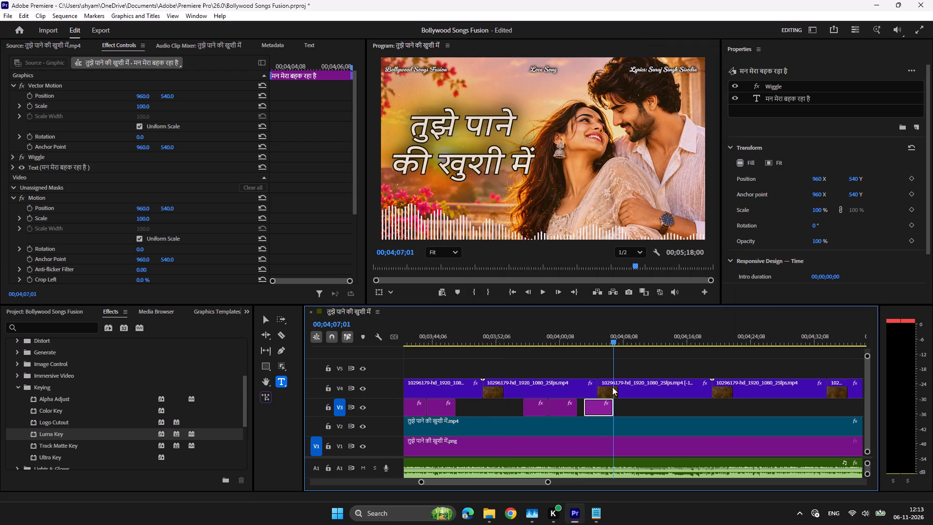
pyautogui.click(599, 338)
pyautogui.click(551, 221)
pyautogui.hotkey('ctrl', 'a')
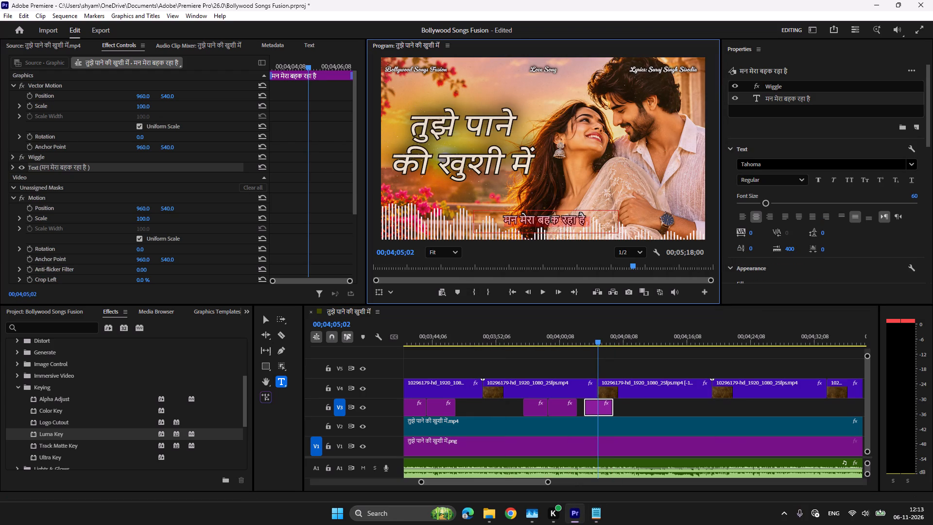
pyautogui.hotkey('ctrl', 'v')
# Listen to where the "धड़कन बढ़ रही है" line ends and duplicate its clip on V3 at 00;04;07;12.
pyautogui.click(583, 340)
pyautogui.press('space')
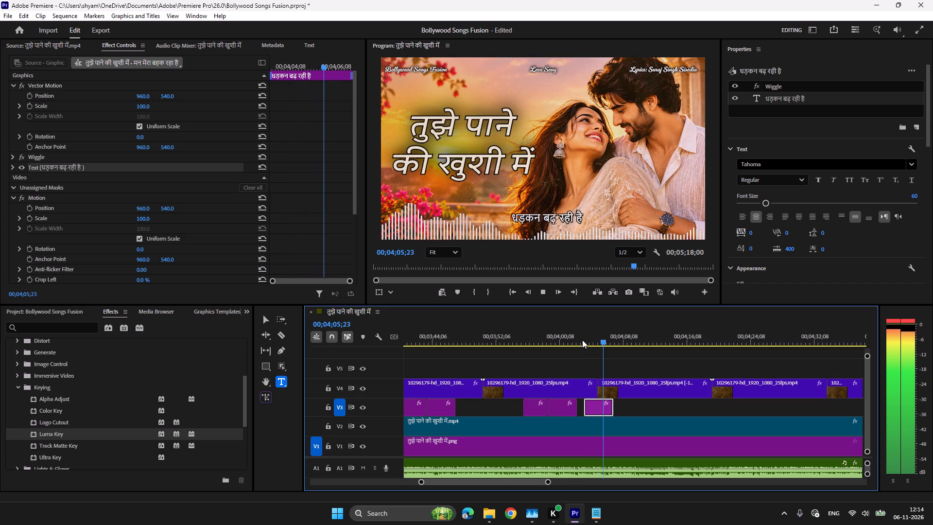
pyautogui.press('space')
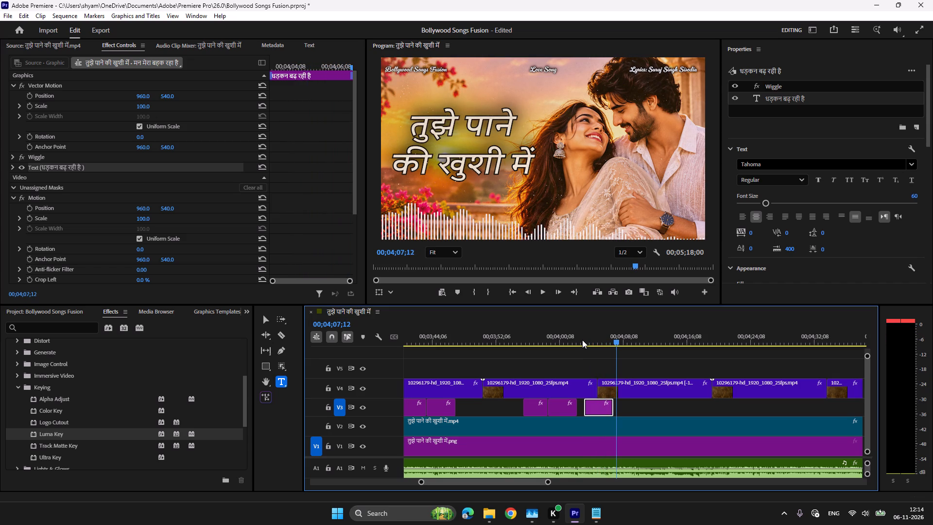
pyautogui.hotkey('ctrl', 'c')
pyautogui.hotkey('ctrl', 'v')
# Replace the duplicated clip's text with "दिल न संभल रहा है" copied from the Notepad lyrics file.
pyautogui.click(597, 524)
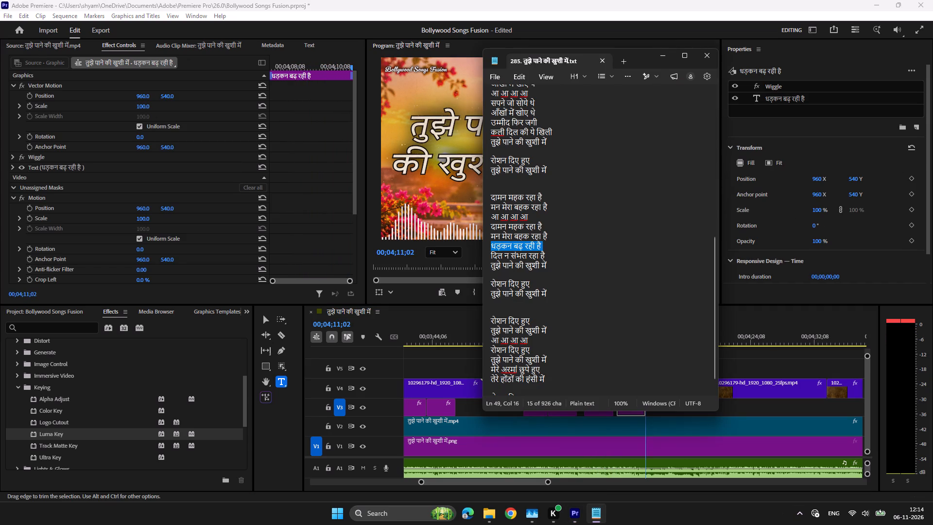
pyautogui.moveTo(549, 255); pyautogui.dragTo(477, 255)
pyautogui.hotkey('ctrl', 'c')
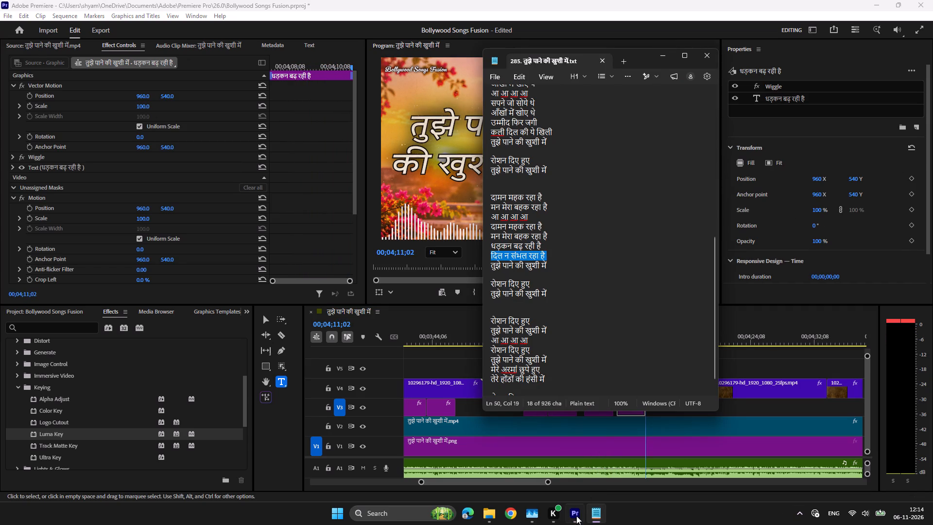
pyautogui.click(575, 518)
pyautogui.click(631, 330)
pyautogui.click(548, 216)
pyautogui.hotkey('ctrl', 'a')
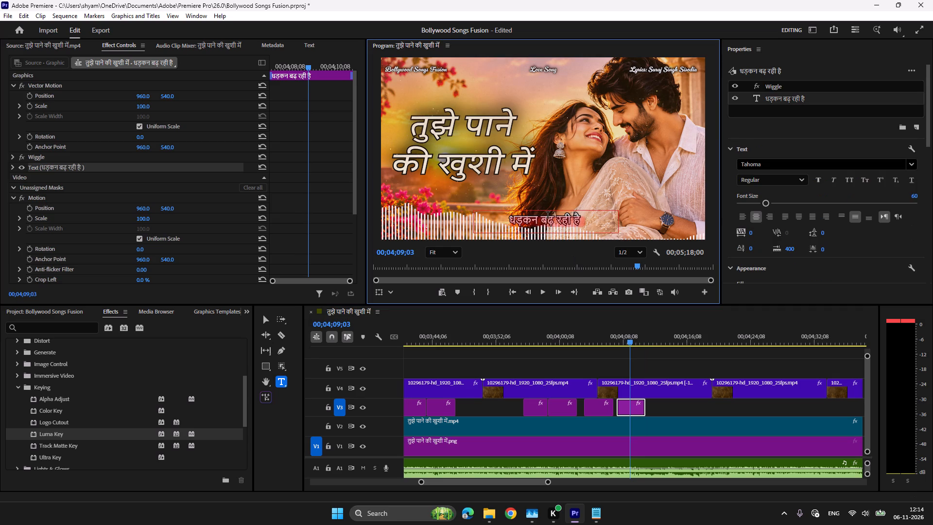
pyautogui.hotkey('ctrl', 'v')
# Listen to where the "दिल न संभल रहा है" line ends and leave the playhead at 00;04;10;04.
pyautogui.click(611, 336)
pyautogui.press('space')
pyautogui.scroll(-5, 639, 401)
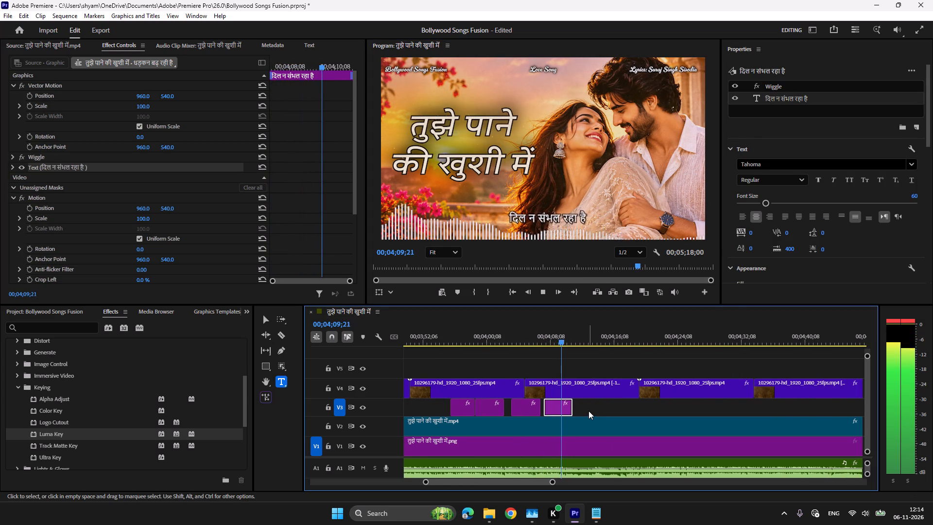
pyautogui.press('space')
pyautogui.click(559, 337)
pyautogui.press('space')
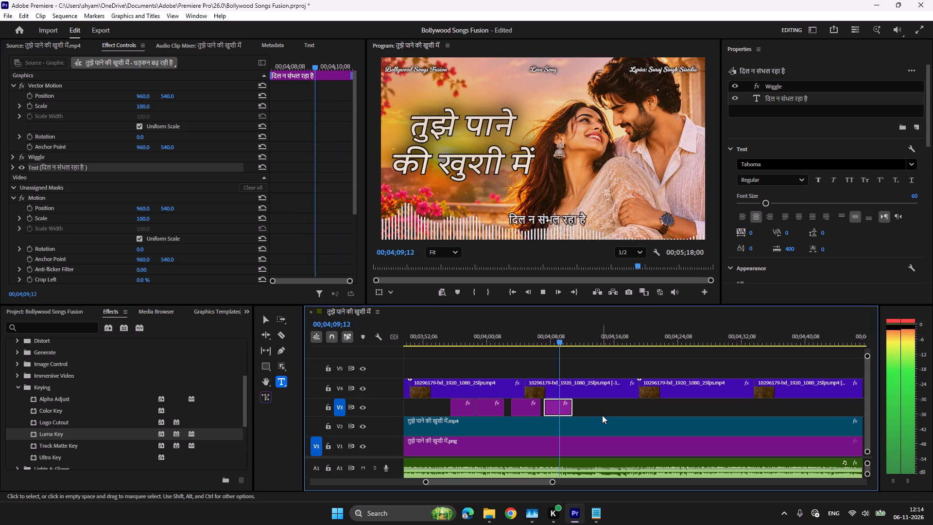
pyautogui.press('space')
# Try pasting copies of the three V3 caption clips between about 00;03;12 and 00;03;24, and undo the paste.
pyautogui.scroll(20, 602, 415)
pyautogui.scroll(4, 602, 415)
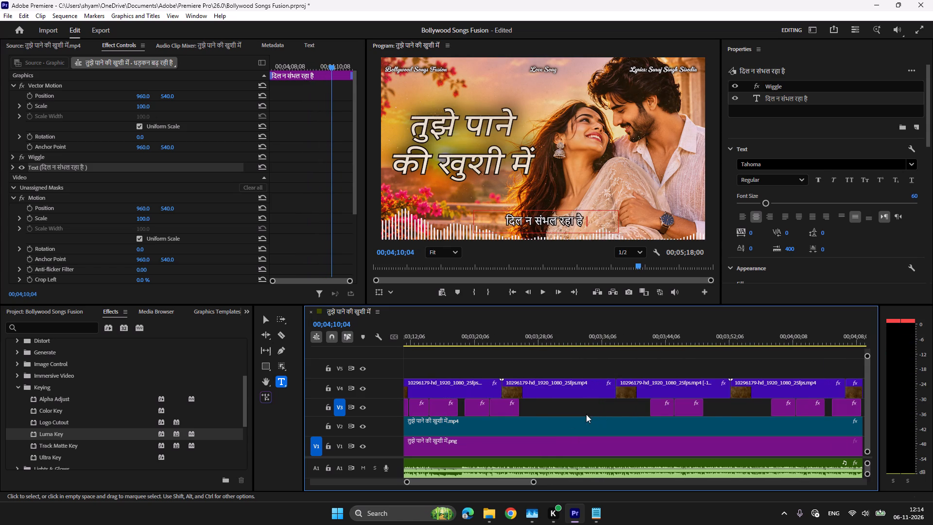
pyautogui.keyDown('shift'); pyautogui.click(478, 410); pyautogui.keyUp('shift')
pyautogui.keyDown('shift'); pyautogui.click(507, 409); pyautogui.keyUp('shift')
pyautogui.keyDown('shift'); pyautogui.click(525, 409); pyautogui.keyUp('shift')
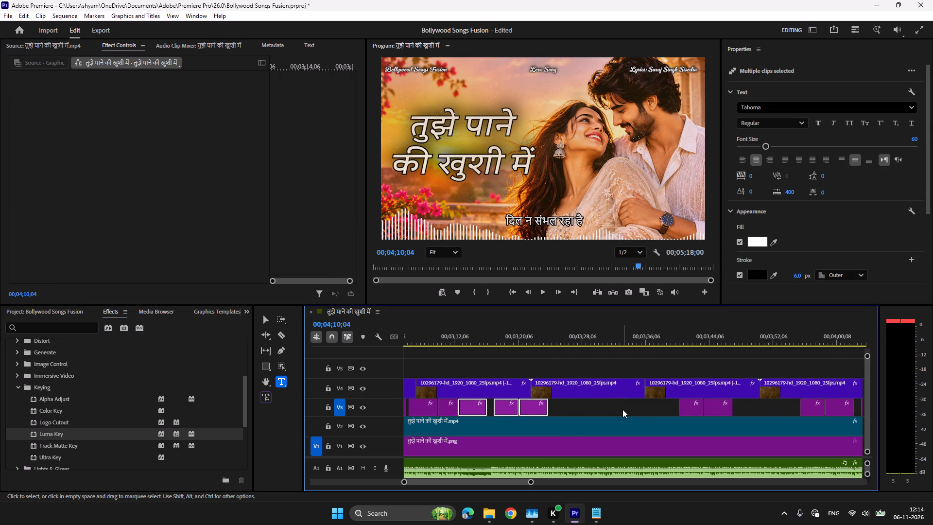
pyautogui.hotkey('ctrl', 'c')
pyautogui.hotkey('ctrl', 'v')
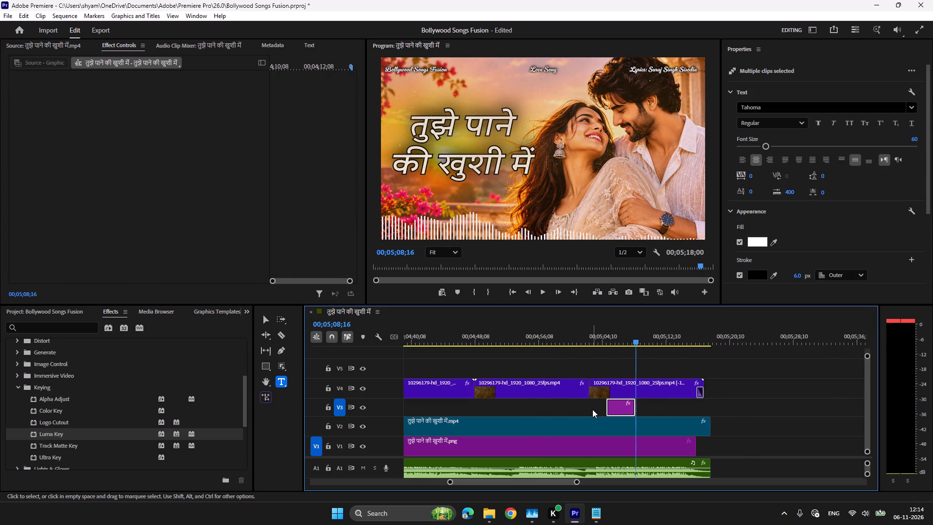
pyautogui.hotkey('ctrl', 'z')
# Copy the three V3 caption clips between about 00;03;12 and 00;03;24 and paste them at 00;04;10;04.
pyautogui.scroll(19, 592, 409)
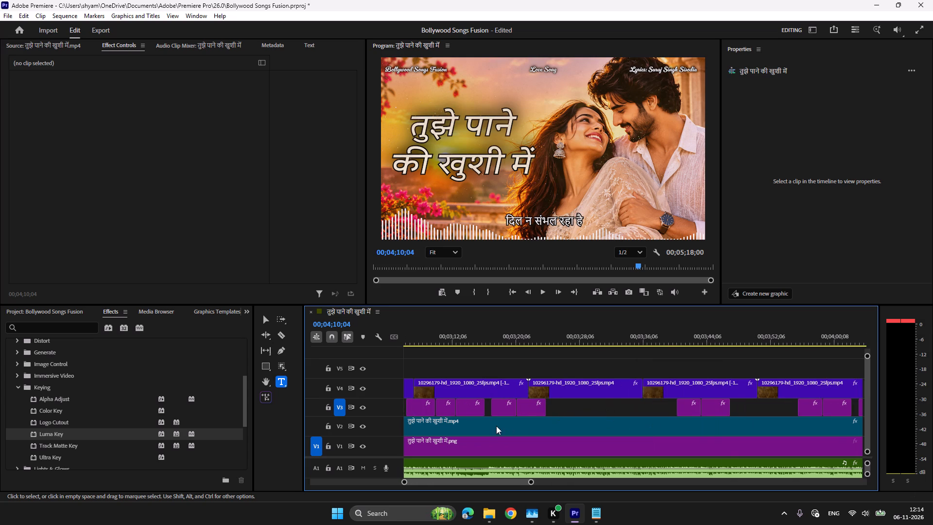
pyautogui.click(467, 411)
pyautogui.keyDown('shift'); pyautogui.click(500, 413); pyautogui.keyUp('shift')
pyautogui.keyDown('shift'); pyautogui.click(540, 410); pyautogui.keyUp('shift')
pyautogui.hotkey('ctrl', 'c')
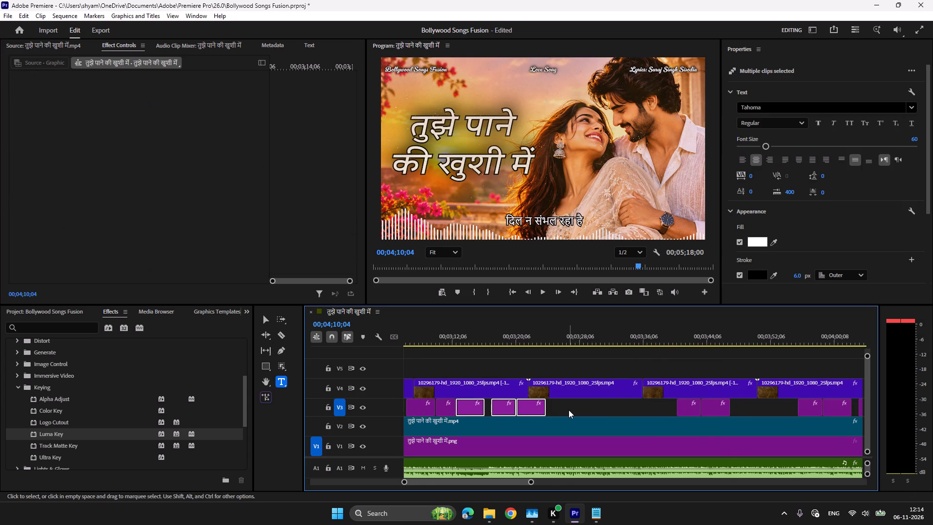
pyautogui.hotkey('ctrl', 'v')
# Check the pasted clips against the audio and shift only the "रोशन दिए हुए" and following "तुझे पाने की खुशी में" clips slightly earlier, to about 00;04;14;11.
pyautogui.click(542, 339)
pyautogui.press('space')
pyautogui.scroll(-3, 627, 415)
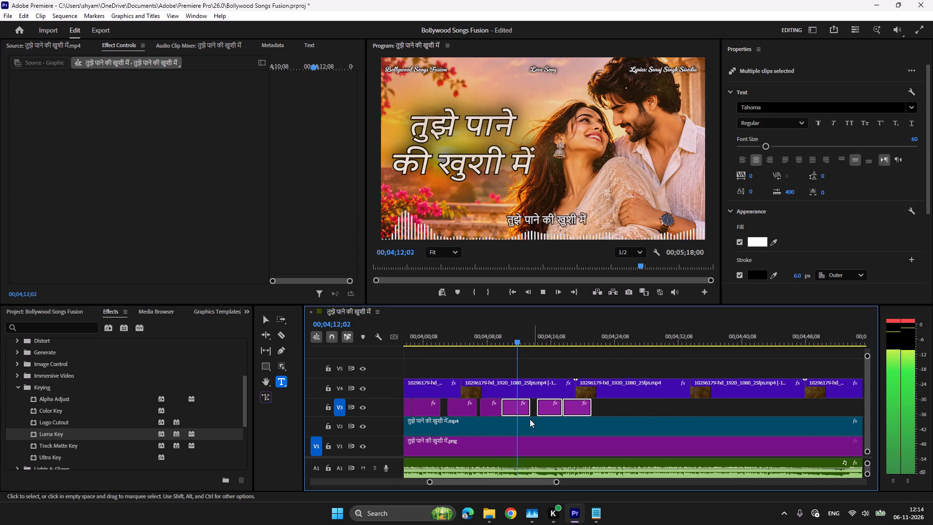
pyautogui.keyDown('shift'); pyautogui.click(518, 408); pyautogui.keyUp('shift')
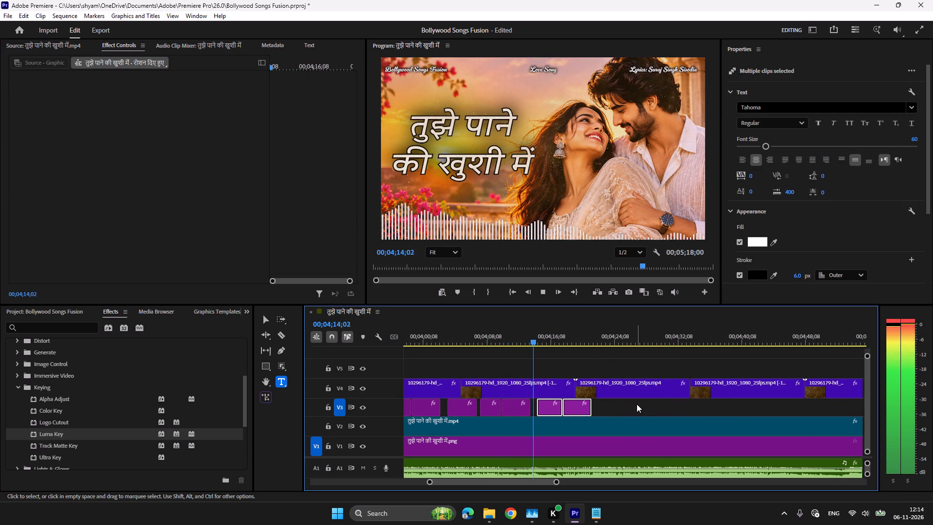
pyautogui.press('space')
pyautogui.click(523, 336)
pyautogui.press('space')
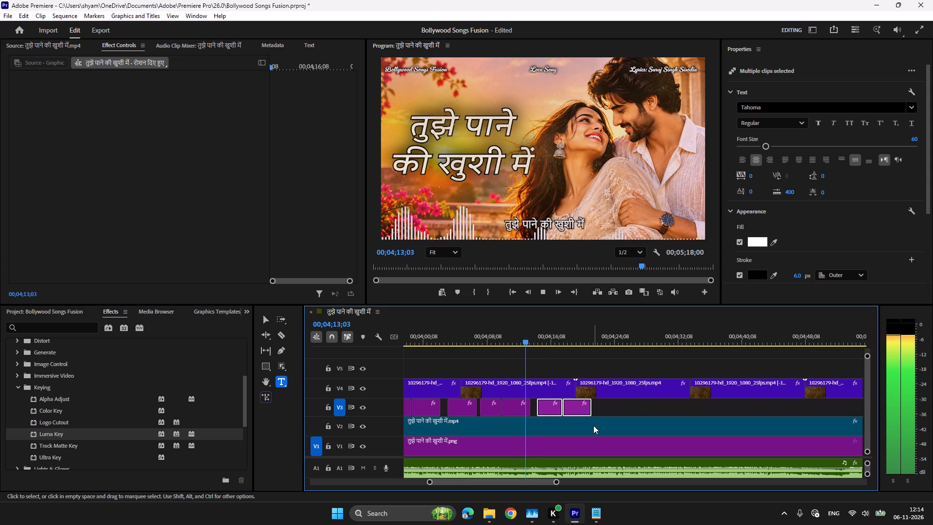
pyautogui.press('space')
pyautogui.press('space')
pyautogui.press('space')
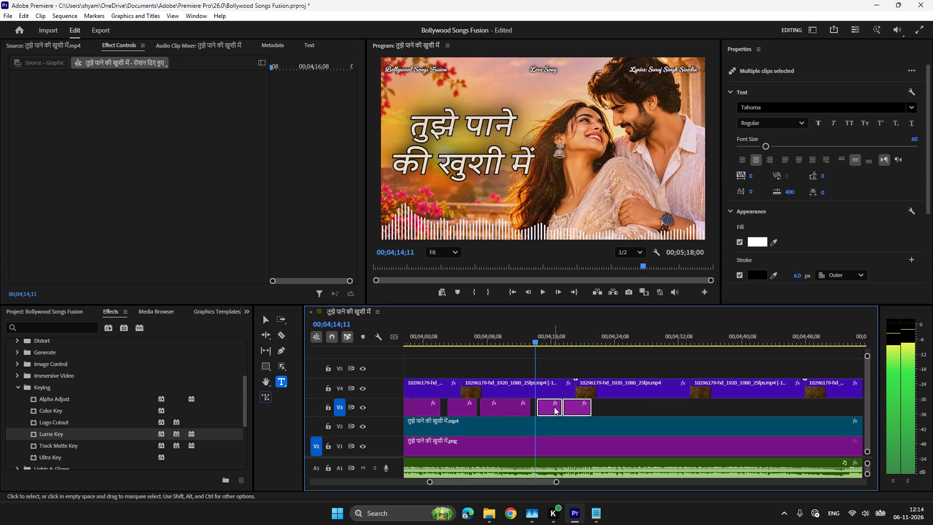
pyautogui.click(554, 407)
# Listen for the repeated line and paste a copy of the "रोशन दिए हुए" and "तुझे पाने की खुशी में" clip pair at 00;04;21;29.
pyautogui.press('space')
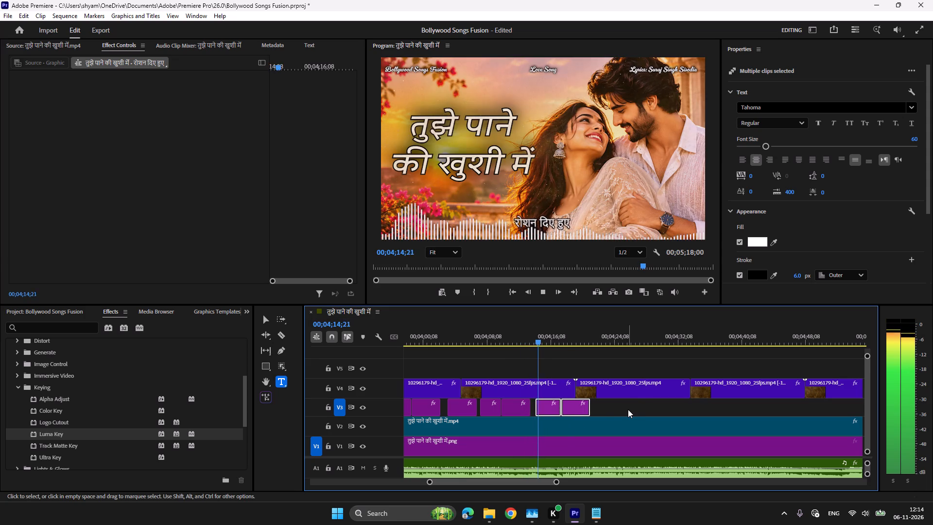
pyautogui.click(622, 408)
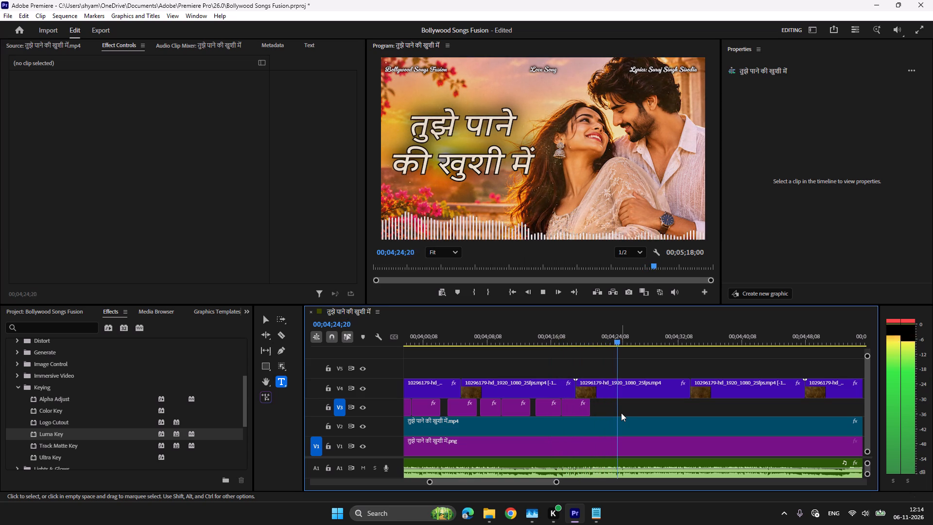
pyautogui.press('space')
pyautogui.click(599, 330)
pyautogui.press('space')
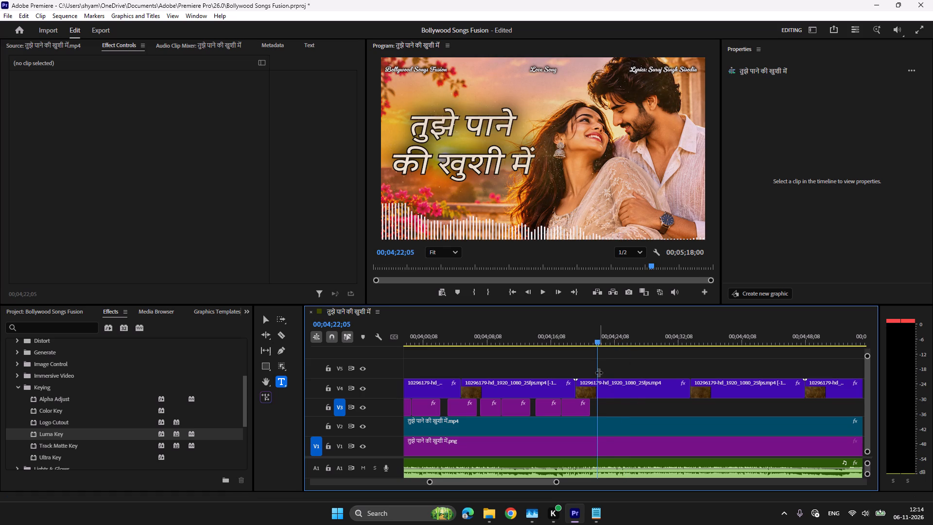
pyautogui.press('space')
pyautogui.click(590, 338)
pyautogui.press('space')
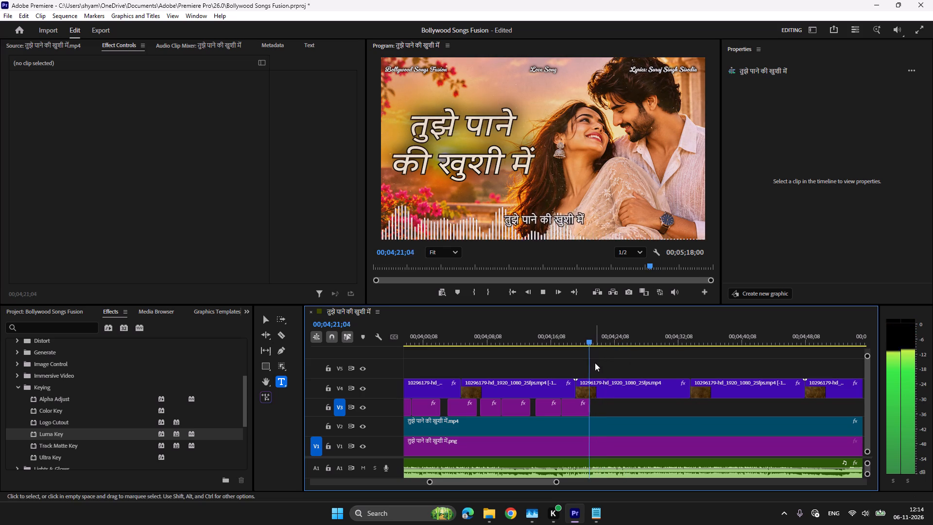
pyautogui.press('space')
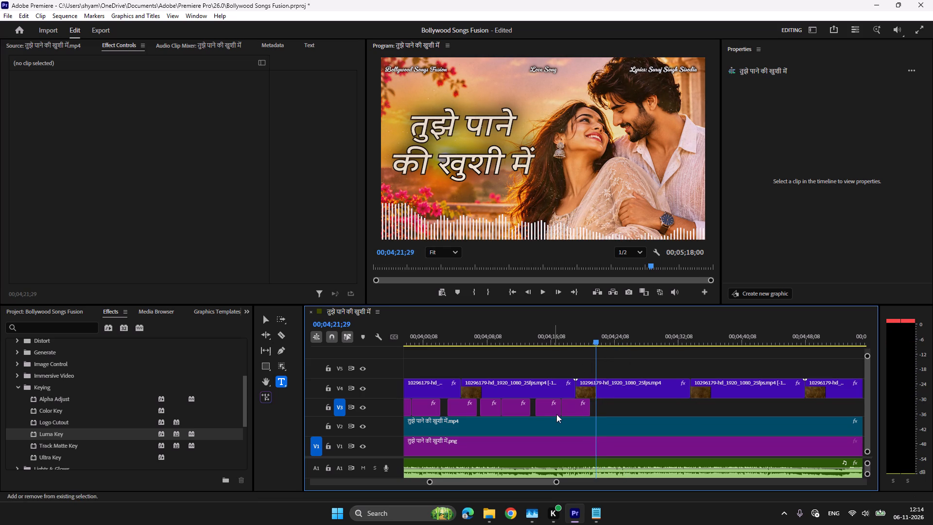
pyautogui.keyDown('shift'); pyautogui.click(557, 414); pyautogui.keyUp('shift')
pyautogui.click(553, 413)
pyautogui.keyDown('shift'); pyautogui.click(577, 411); pyautogui.keyUp('shift')
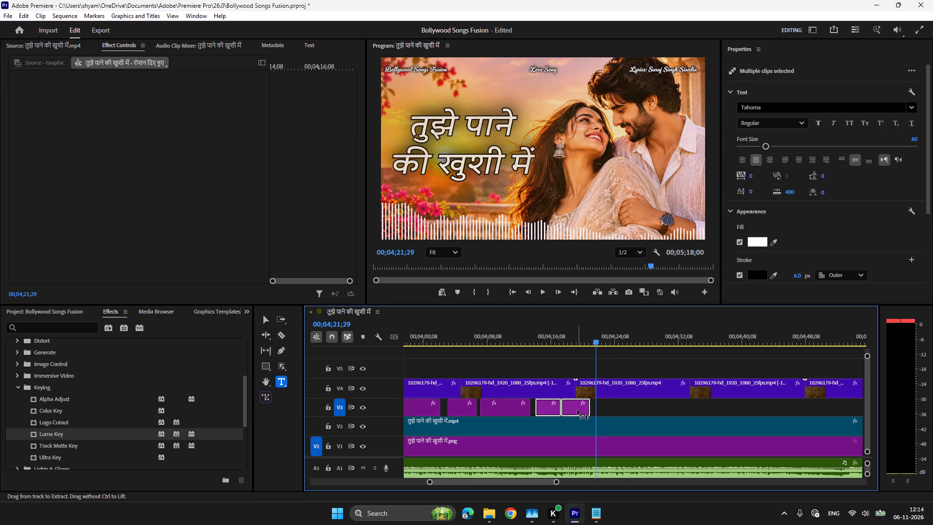
pyautogui.hotkey('ctrl', 'c')
pyautogui.hotkey('ctrl', 'v')
# Listen through the pasted pair to the next repeat and paste the same two caption clips at about 00;04;29;20.
pyautogui.click(595, 343)
pyautogui.press('space')
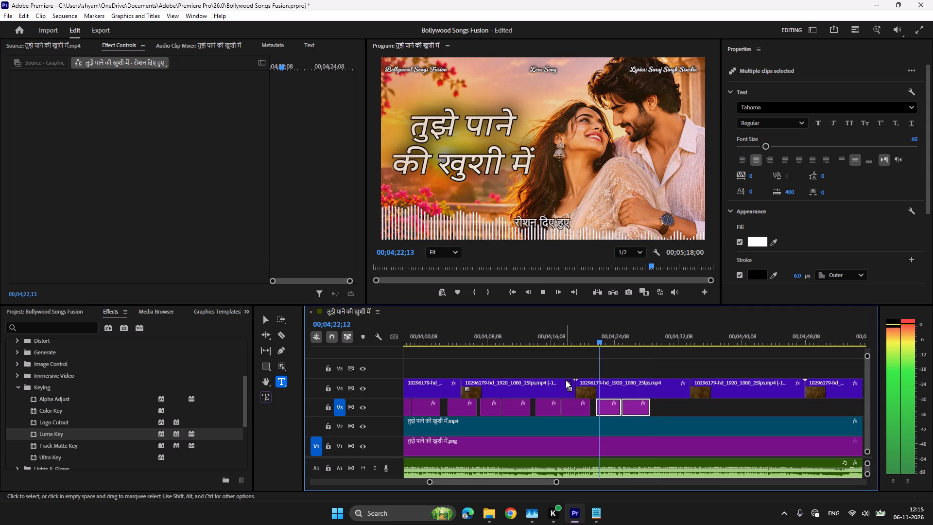
pyautogui.scroll(-4, 565, 380)
pyautogui.scroll(-2, 598, 429)
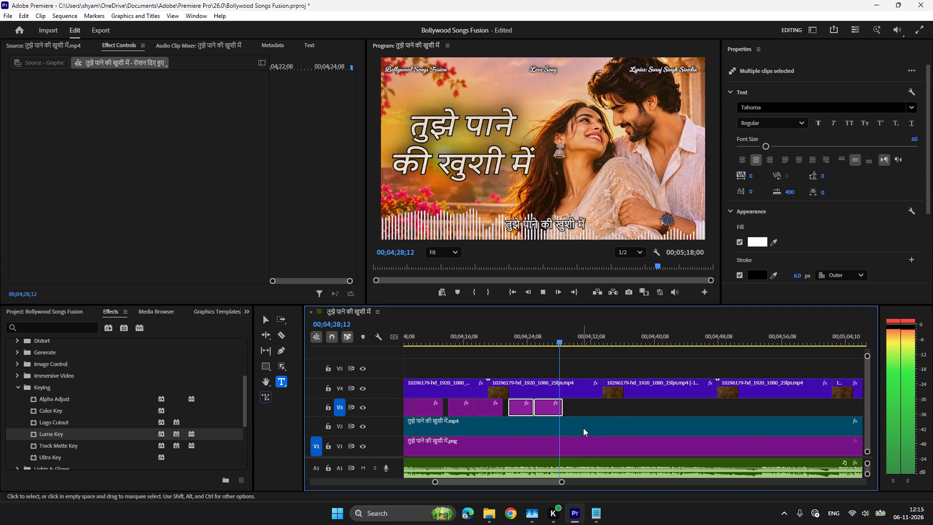
pyautogui.click(566, 339)
pyautogui.press('space')
pyautogui.press('space')
pyautogui.hotkey('ctrl', 'v')
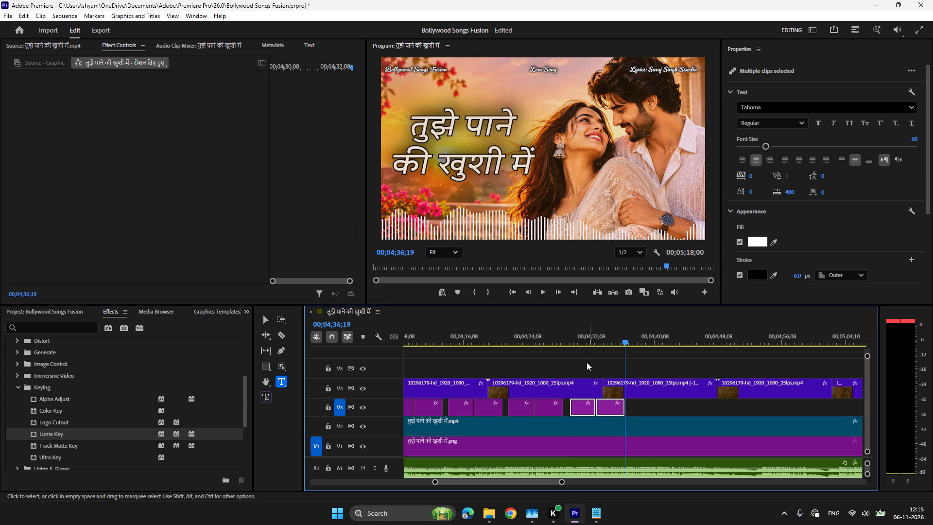
# Check the newest caption pair against the audio and shift both clips slightly earlier, to start at about 00;04;29;16.
pyautogui.click(566, 338)
pyautogui.press('space')
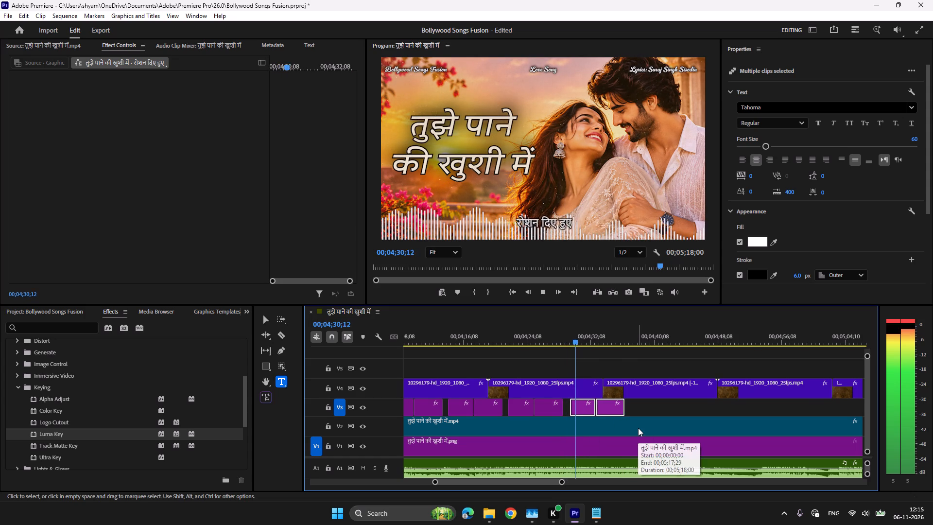
pyautogui.scroll(-2, 638, 428)
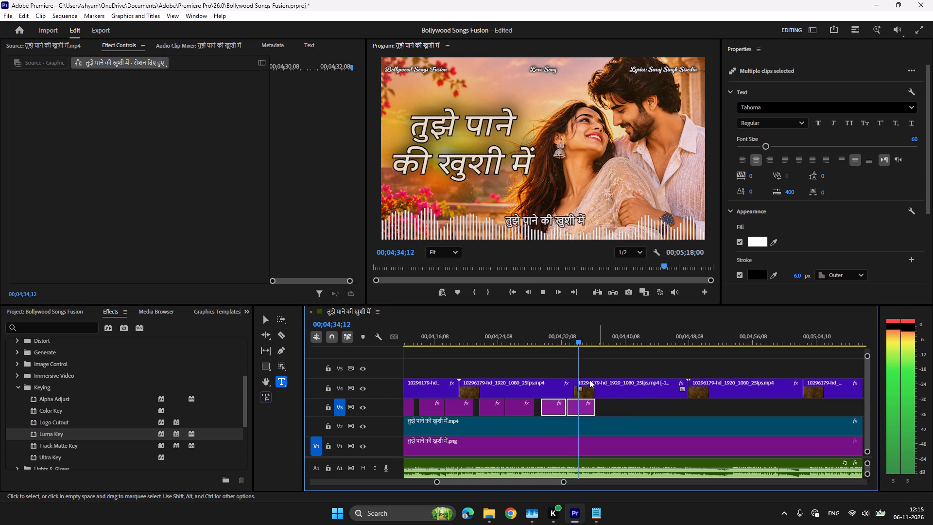
pyautogui.press('space')
pyautogui.click(530, 329)
pyautogui.press('space')
pyautogui.press('space')
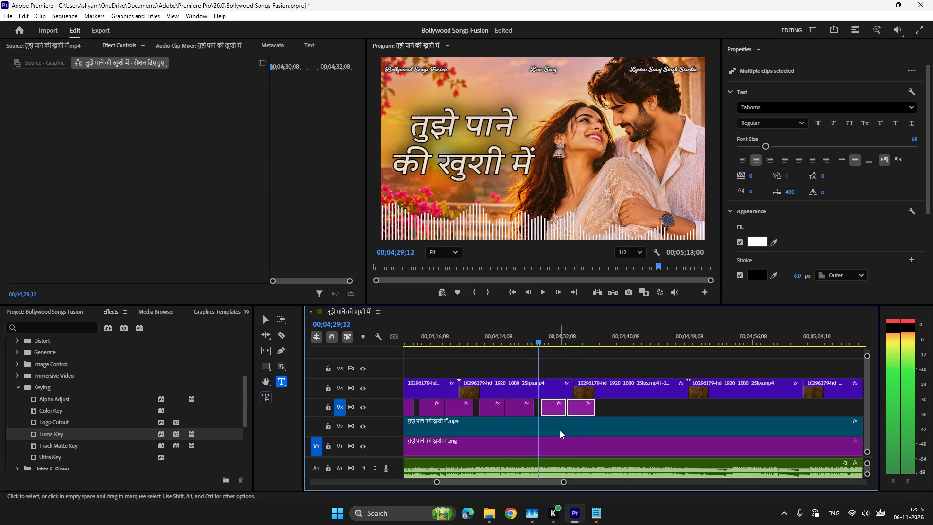
pyautogui.press('space')
pyautogui.press('space')
pyautogui.click(556, 405)
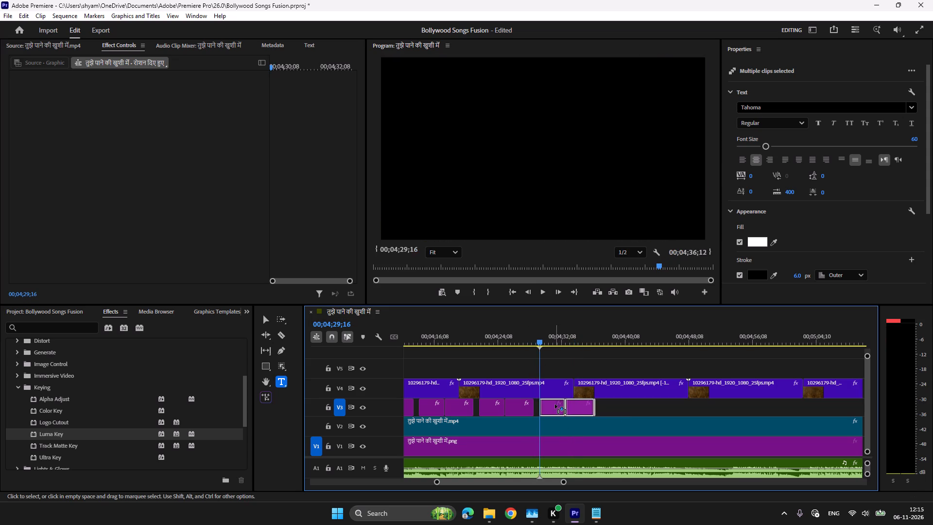
# Listen through to the next repeat and paste a copy of the selected caption pair at 00;04;37;07.
pyautogui.press('space')
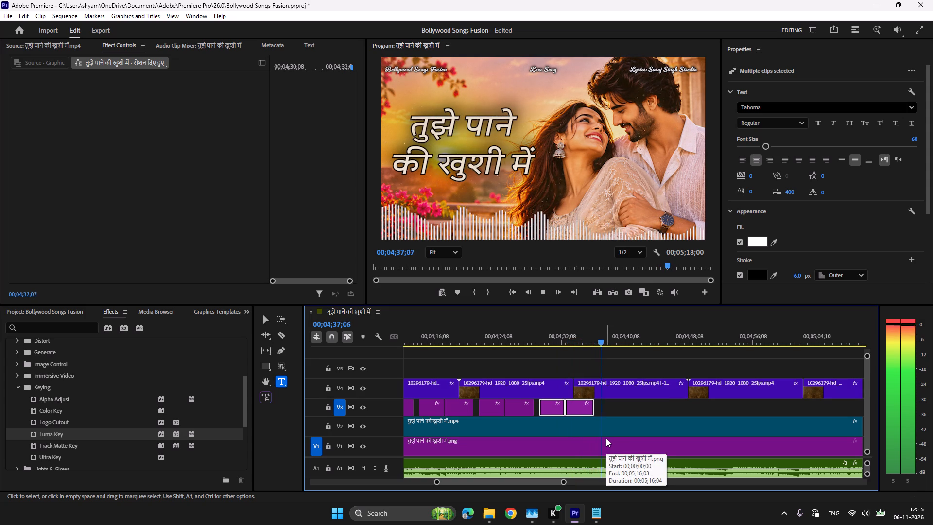
pyautogui.press('space')
pyautogui.hotkey('ctrl', 'c')
pyautogui.hotkey('ctrl', 'v')
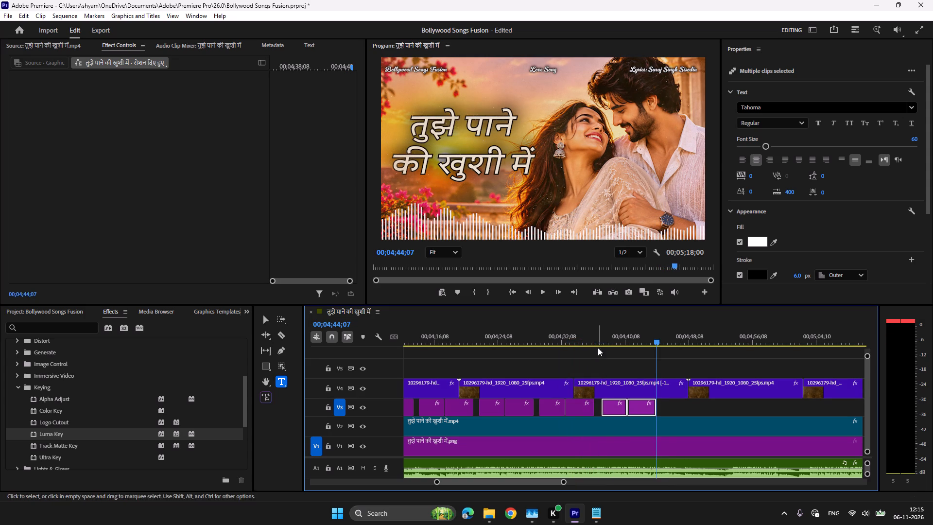
# Find the next line's start at 00;04;44;10 and paste there the six V3 caption clips beginning with "मेरे अरमां छुपे हुए" near 00;00;44.
pyautogui.click(601, 336)
pyautogui.press('space')
pyautogui.scroll(-4, 630, 428)
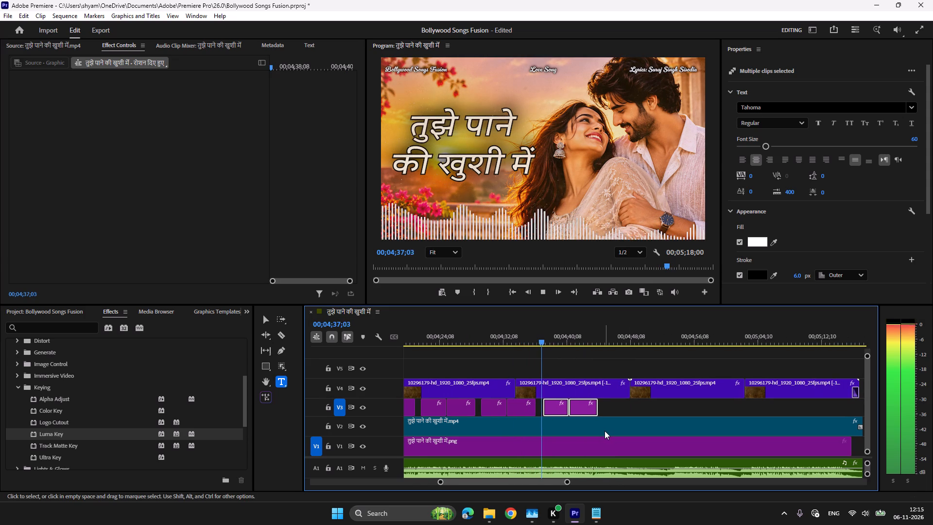
pyautogui.scroll(-2, 605, 431)
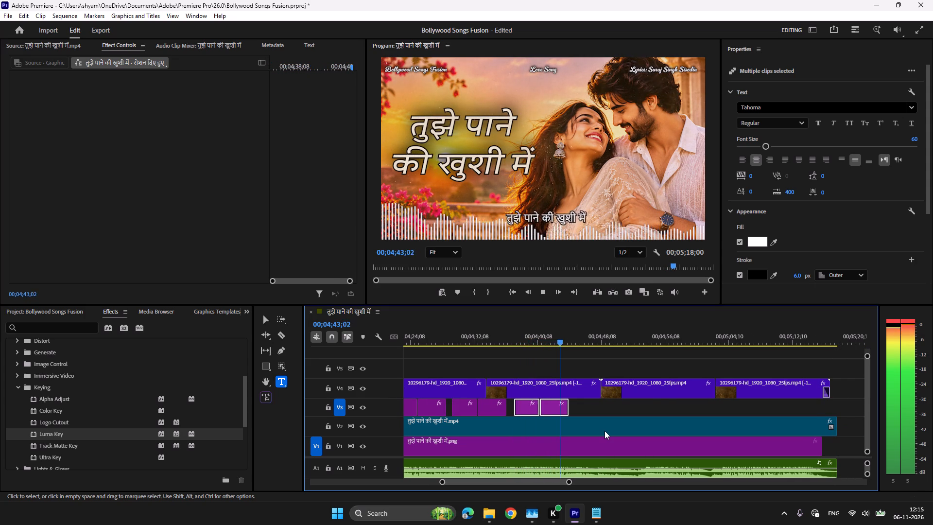
pyautogui.press('space')
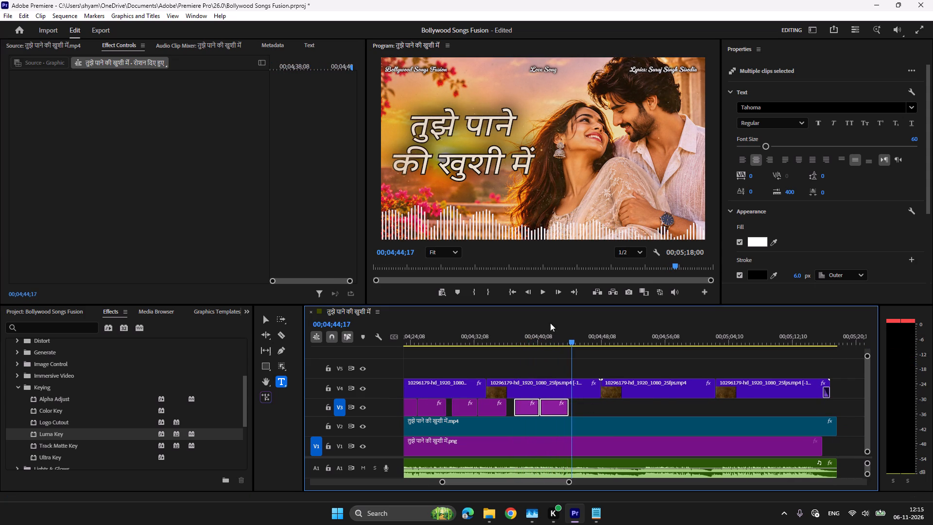
pyautogui.click(568, 328)
pyautogui.press('space')
pyautogui.press('space')
pyautogui.click(599, 410)
pyautogui.click(559, 408)
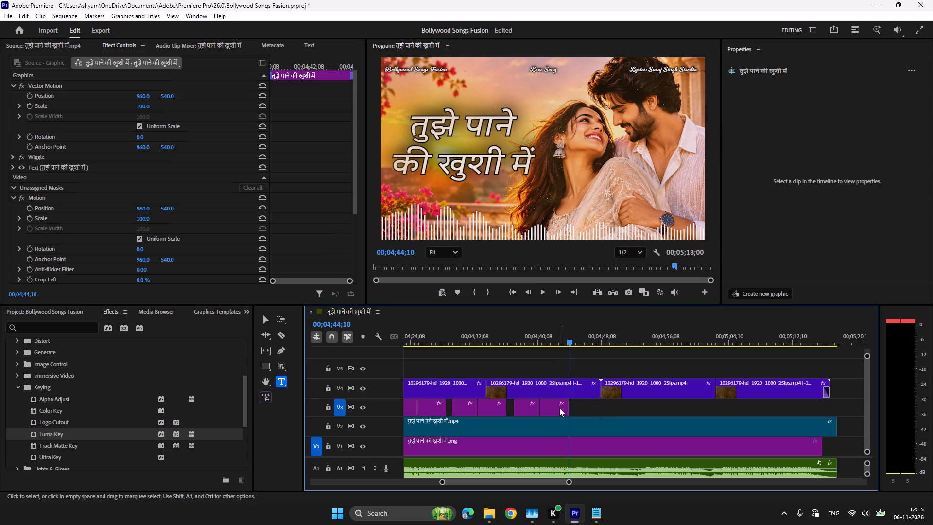
pyautogui.moveTo(536, 482); pyautogui.dragTo(385, 486)
pyautogui.scroll(-14, 545, 428)
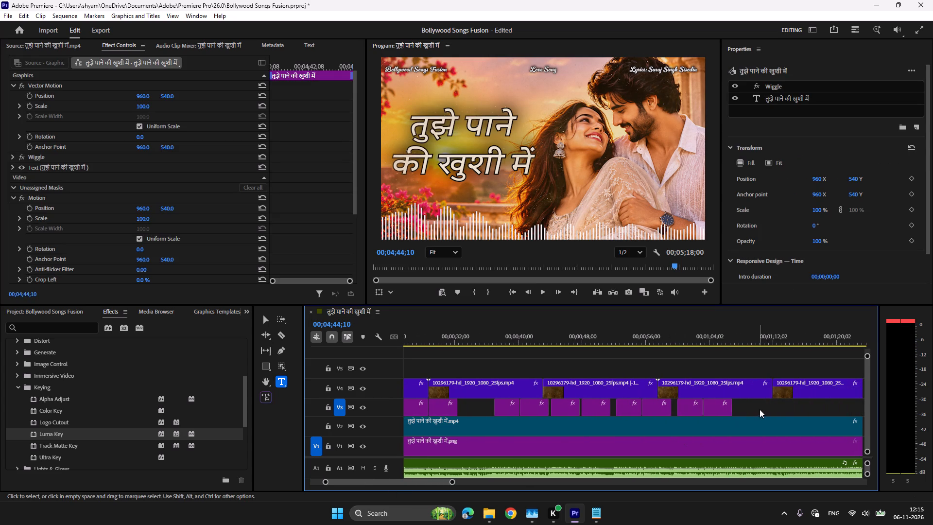
pyautogui.moveTo(760, 408); pyautogui.dragTo(575, 415)
pyautogui.hotkey('ctrl', 'c')
pyautogui.hotkey('ctrl', 'v')
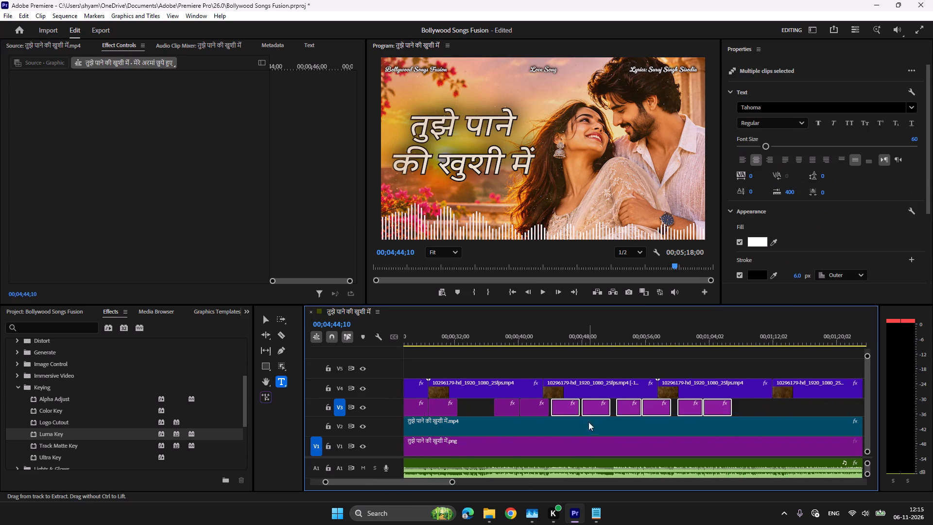
# Play through the six pasted captions and move the last four clips to start at about 00;04;54;02.
pyautogui.click(448, 328)
pyautogui.press('space')
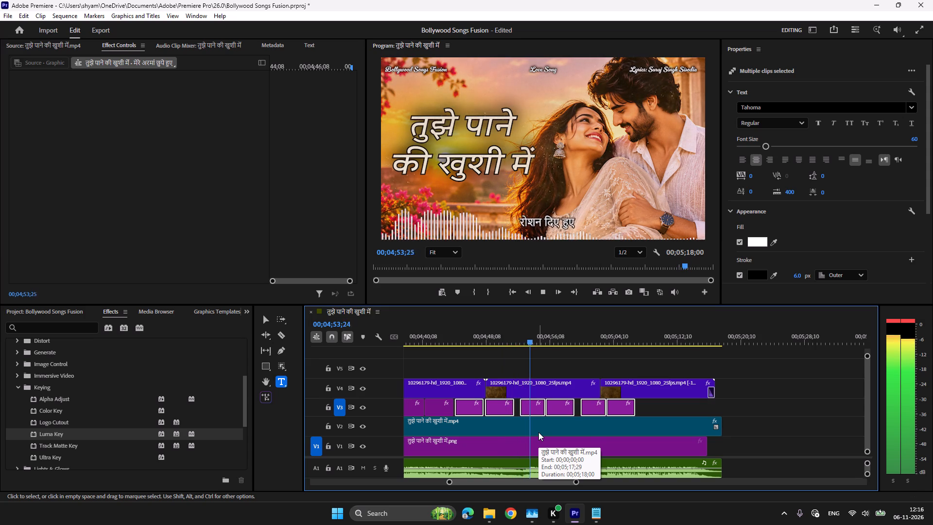
pyautogui.press('space')
pyautogui.click(521, 332)
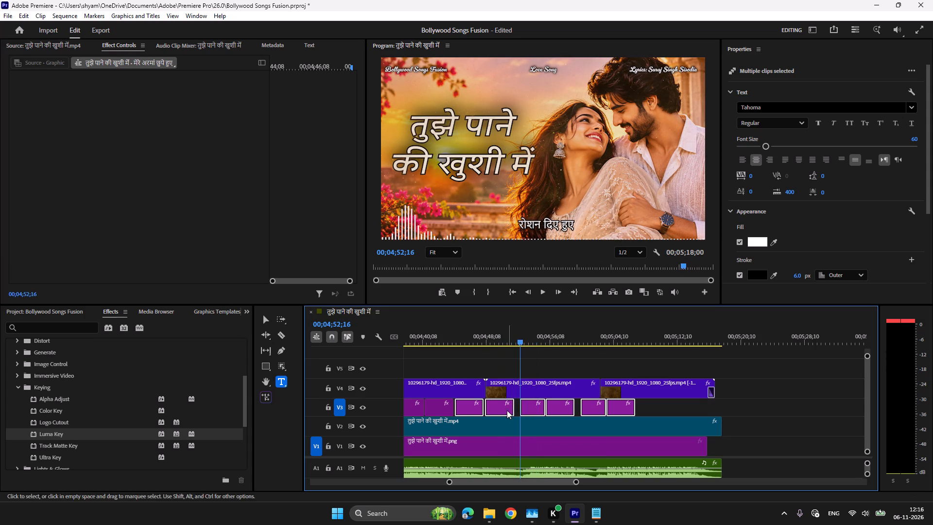
pyautogui.keyDown('shift'); pyautogui.click(471, 412); pyautogui.keyUp('shift')
pyautogui.keyDown('shift'); pyautogui.click(500, 410); pyautogui.keyUp('shift')
pyautogui.press('space')
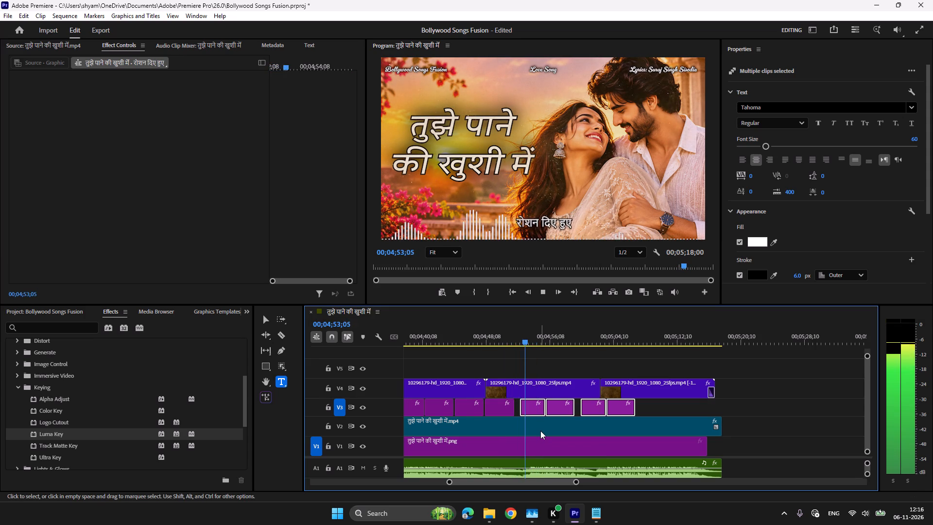
pyautogui.press('space')
pyautogui.press('space')
pyautogui.press('space')
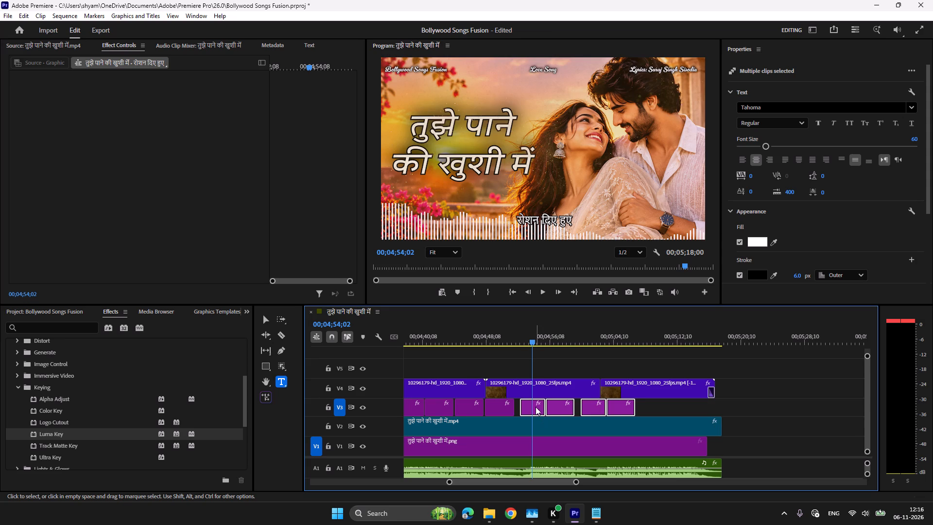
pyautogui.moveTo(536, 406); pyautogui.dragTo(547, 406)
# Extend the background image clip on V1 to match the end of the V2 video at 00;05;18;00.
pyautogui.press('space')
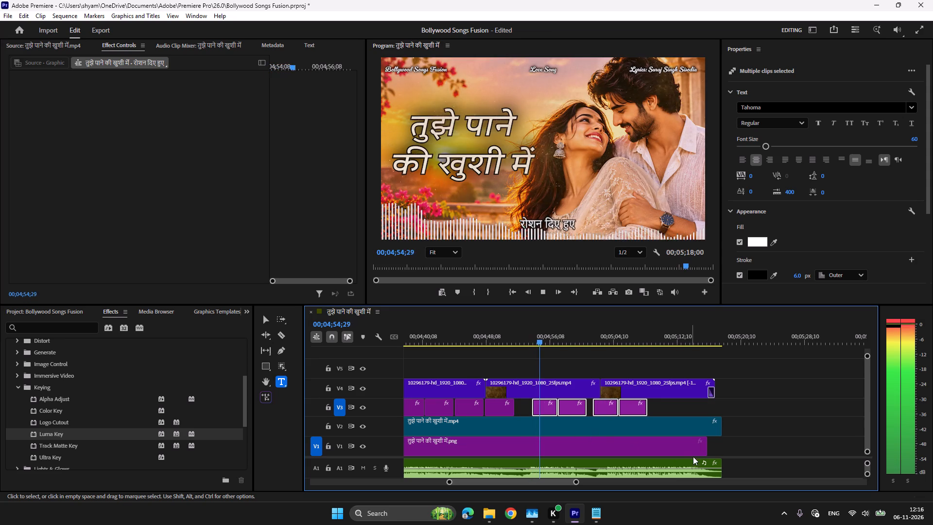
pyautogui.moveTo(706, 449); pyautogui.dragTo(719, 450)
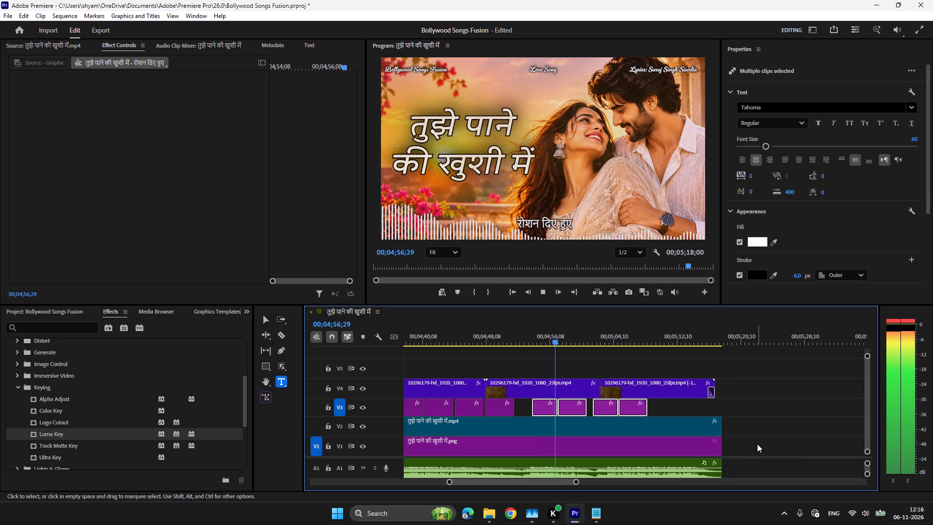
# Find where the next "तुझे पाने की खुशी में" line begins and move the last three caption clips to about 00;04;59;01.
pyautogui.press('space')
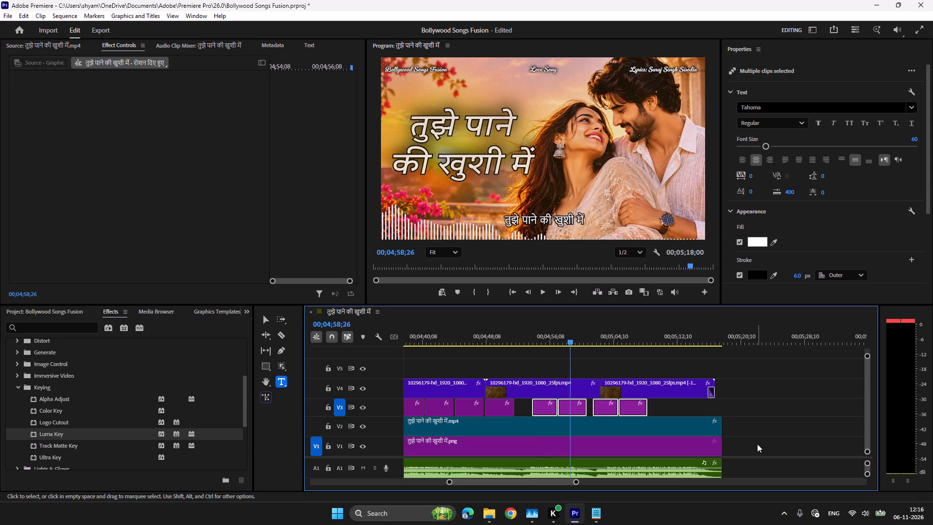
pyautogui.keyDown('shift'); pyautogui.click(548, 408); pyautogui.keyUp('shift')
pyautogui.press('space')
pyautogui.press('space')
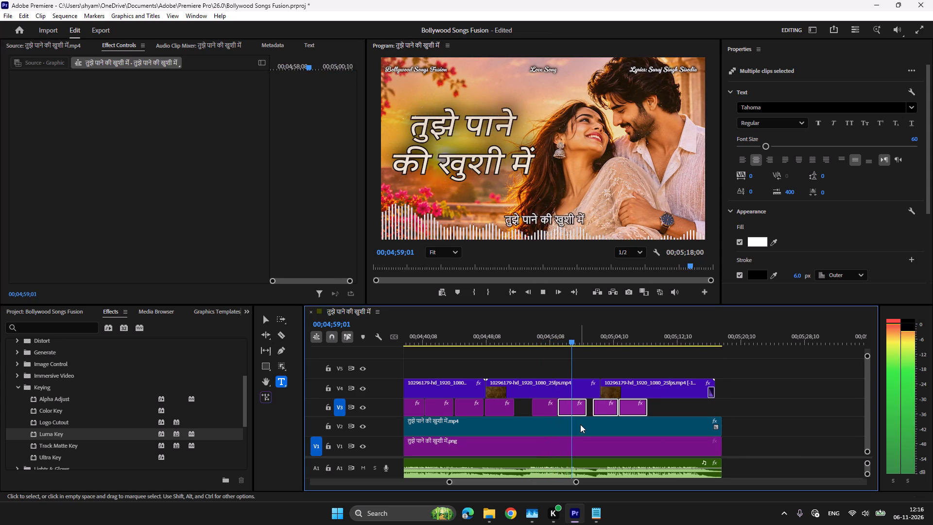
pyautogui.moveTo(568, 405); pyautogui.dragTo(581, 407)
# Replay the line start and nudge the last three caption clips slightly later, to about 00;04;59;06.
pyautogui.press('space')
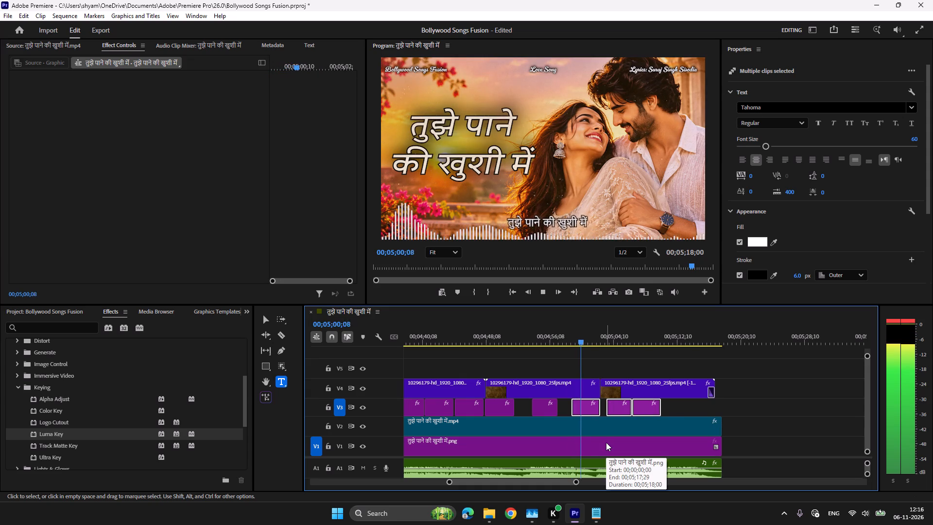
pyautogui.click(571, 331)
pyautogui.press('space')
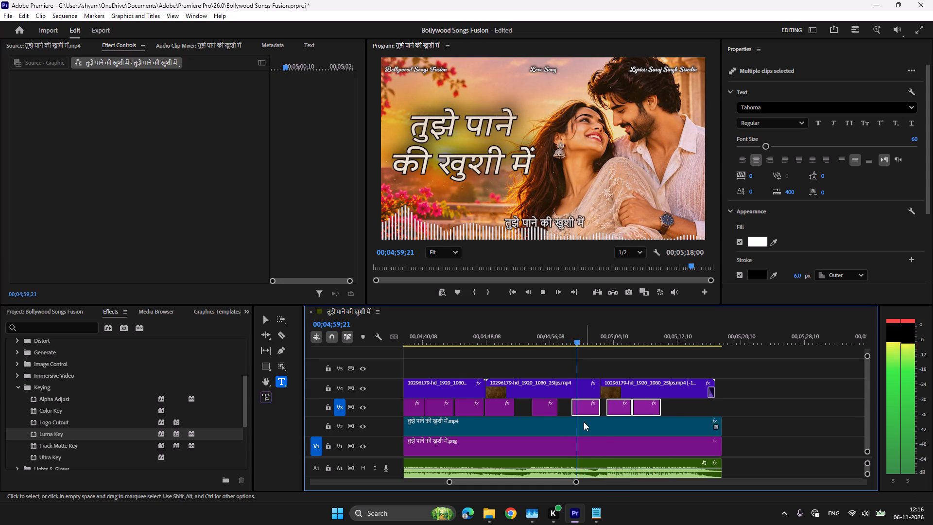
pyautogui.press('space')
pyautogui.click(567, 337)
pyautogui.press('space')
pyautogui.press('space')
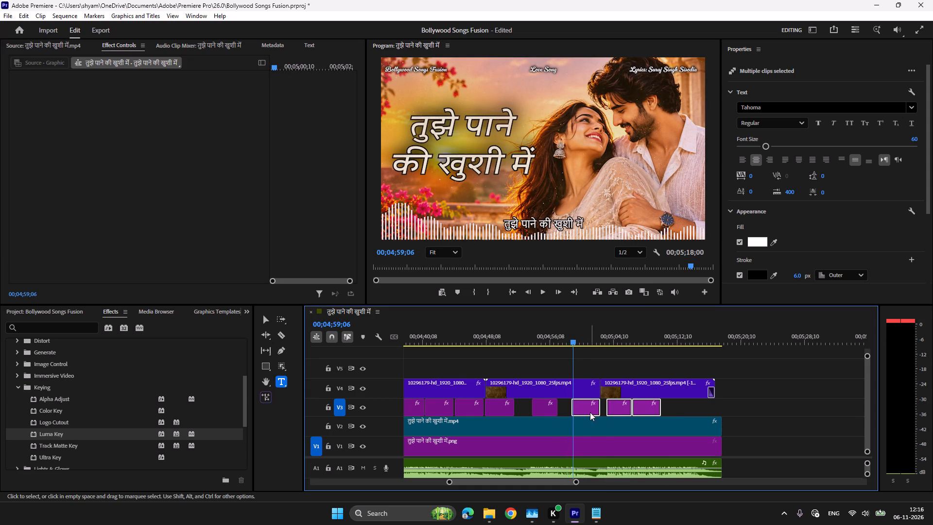
pyautogui.click(585, 408)
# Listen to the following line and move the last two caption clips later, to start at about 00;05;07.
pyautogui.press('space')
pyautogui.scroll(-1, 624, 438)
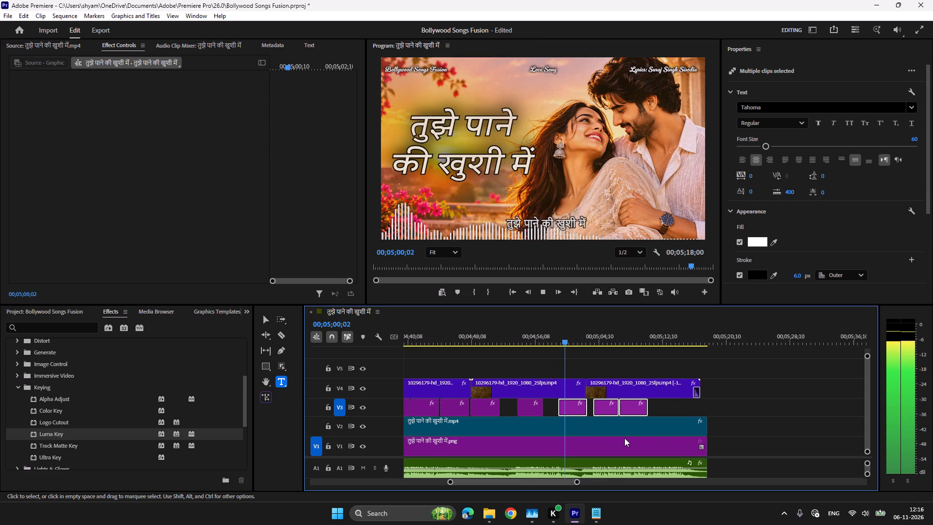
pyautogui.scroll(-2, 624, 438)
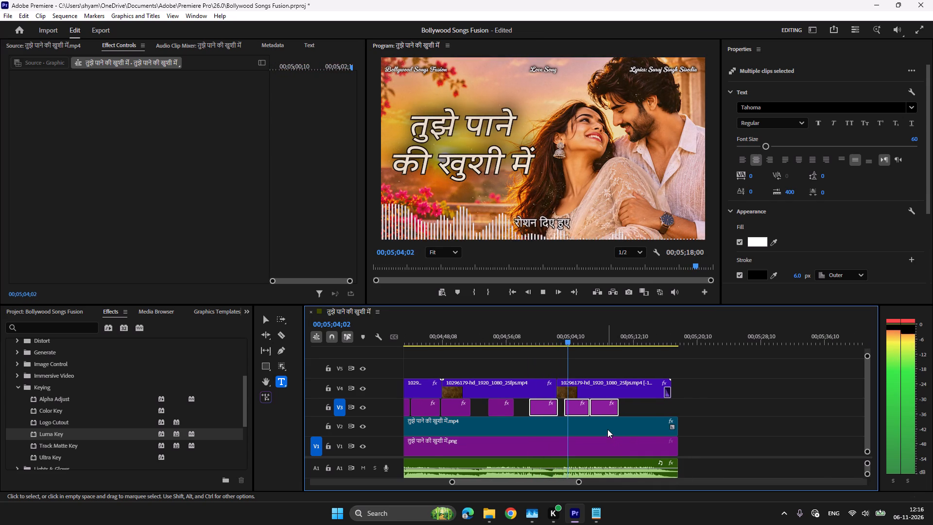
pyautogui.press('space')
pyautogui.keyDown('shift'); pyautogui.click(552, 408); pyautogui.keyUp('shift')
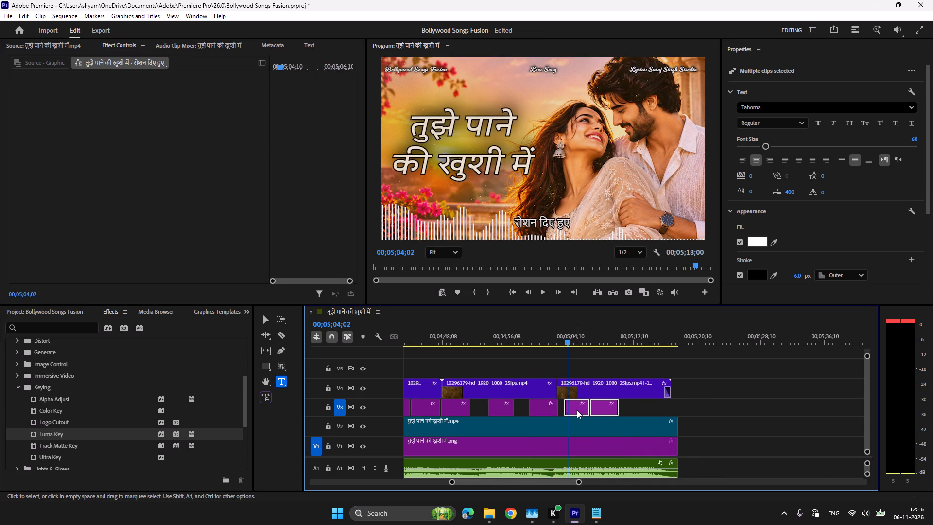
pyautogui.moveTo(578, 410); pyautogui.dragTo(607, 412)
# Lengthen the last "तुझे पाने की खुशी में" caption clip on V3 to end at about 00;05;04.
pyautogui.moveTo(556, 409); pyautogui.dragTo(565, 410)
# Listen on toward the end of the song and delete the last two caption clips on V3.
pyautogui.press('space')
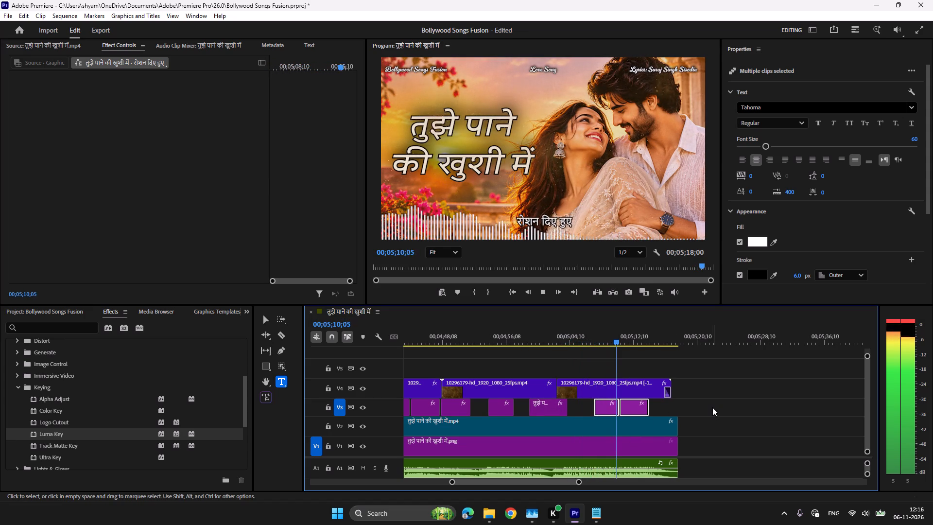
pyautogui.press('Delete')
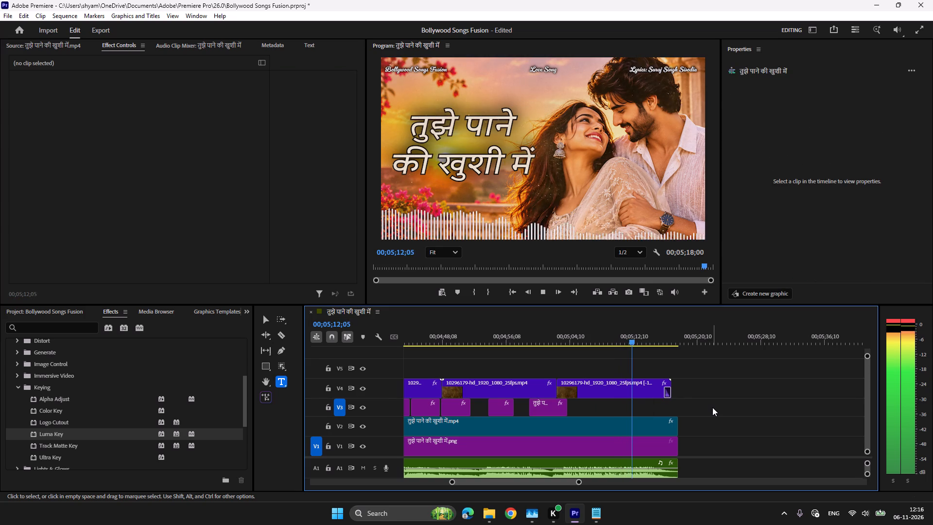
# Add a Cross Dissolve to the ends of the V2 video and V1 image clips and preview the ending.
pyautogui.scroll(-17, 13, 415)
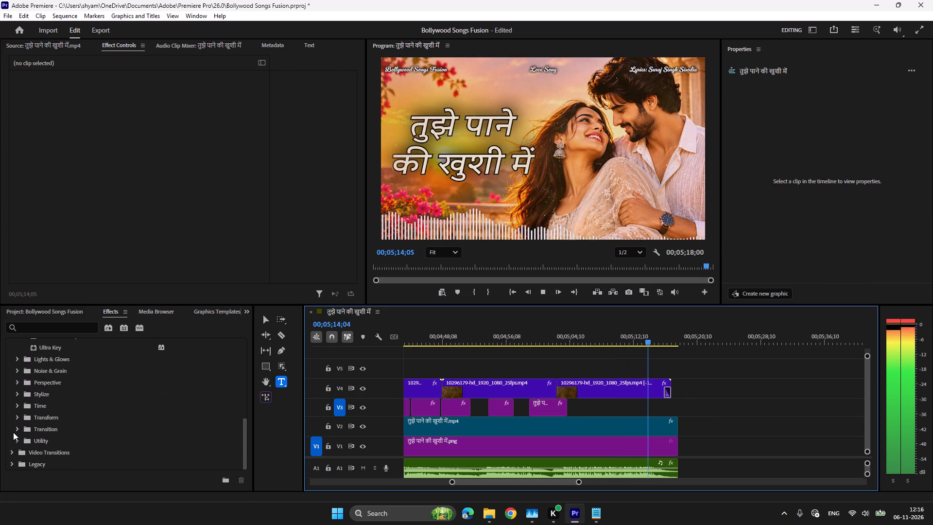
pyautogui.click(12, 450)
pyautogui.scroll(-6, 12, 450)
pyautogui.click(17, 415)
pyautogui.scroll(-6, 17, 415)
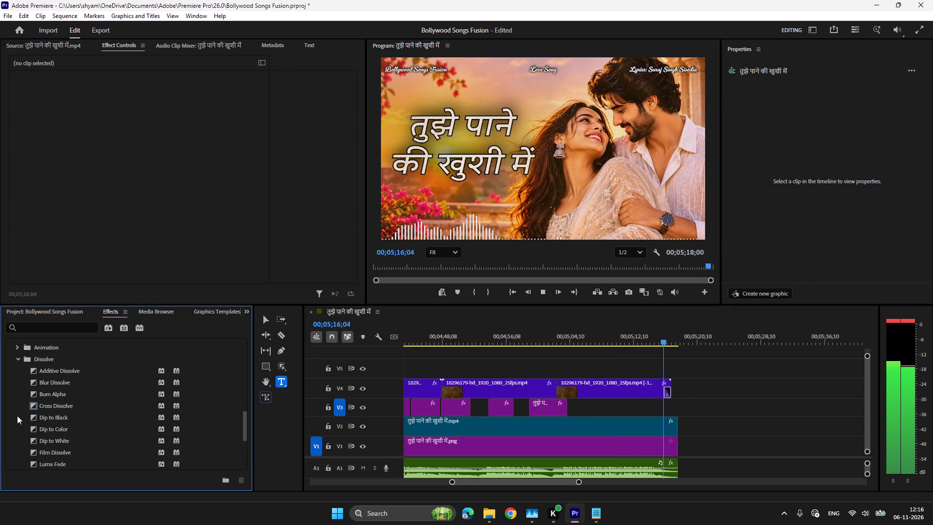
pyautogui.moveTo(50, 405); pyautogui.dragTo(676, 431)
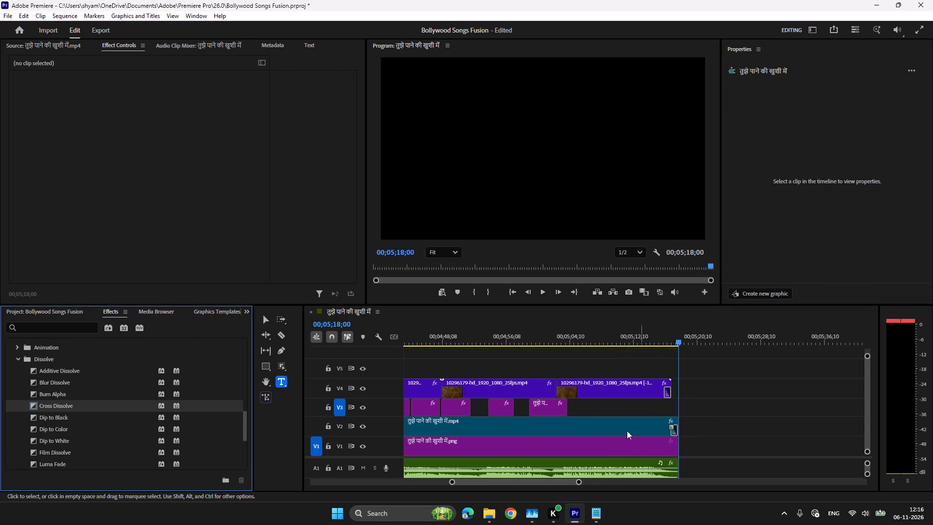
pyautogui.moveTo(59, 405); pyautogui.dragTo(674, 446)
pyautogui.click(663, 331)
pyautogui.press('space')
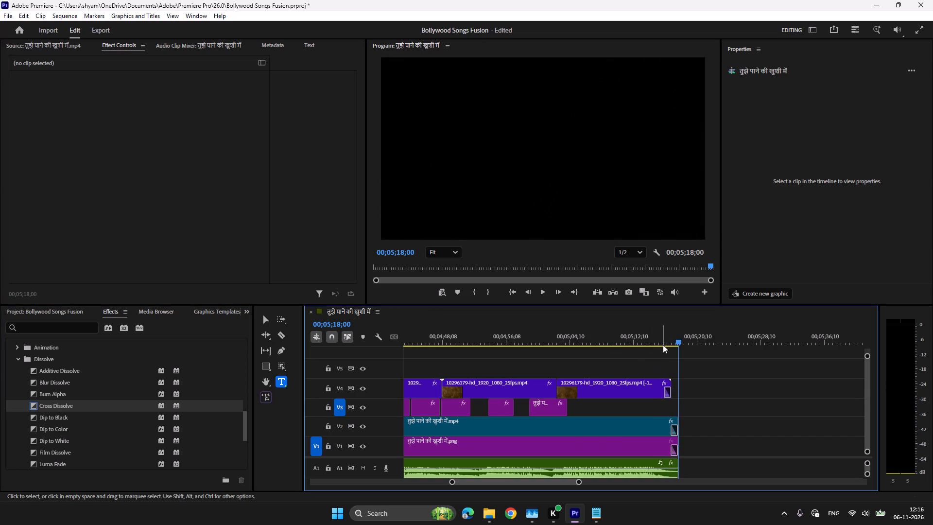
pyautogui.click(663, 338)
# Apply Brightness & Contrast to the first V4 overlay clip and place the effect above Luma Key.
pyautogui.scroll(6, 412, 427)
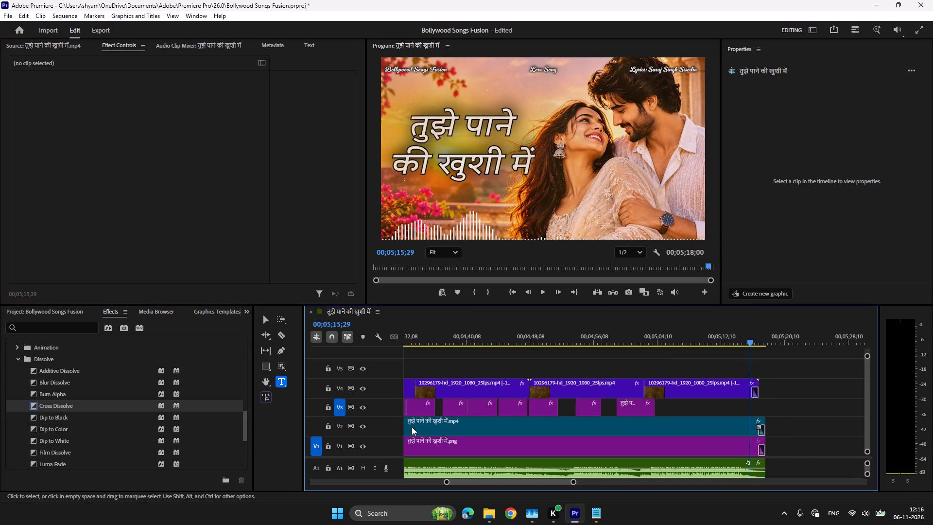
pyautogui.moveTo(503, 482); pyautogui.dragTo(300, 484)
pyautogui.click(439, 331)
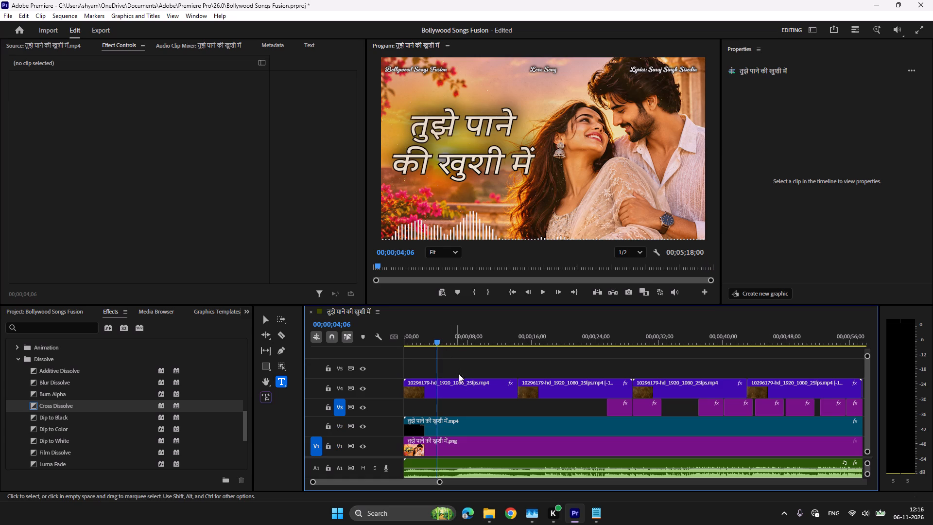
pyautogui.click(460, 386)
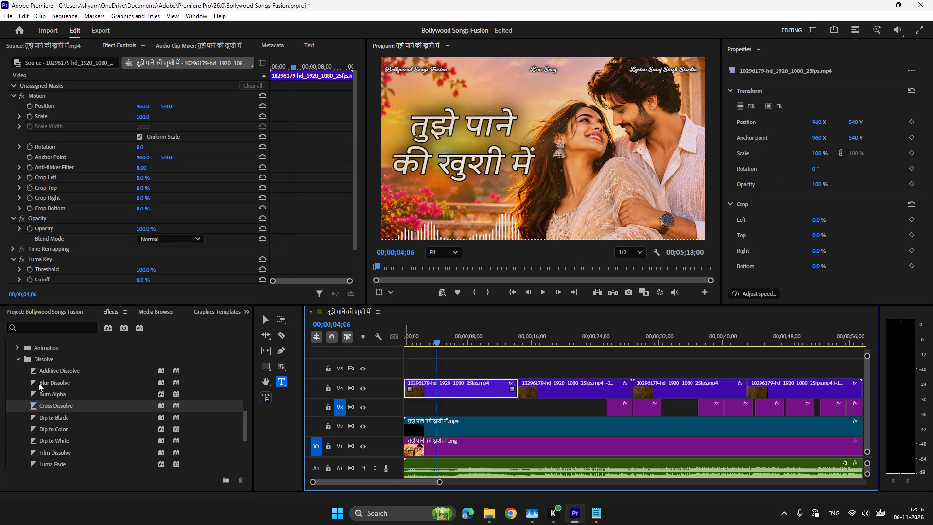
pyautogui.scroll(18, 35, 385)
pyautogui.scroll(11, 35, 385)
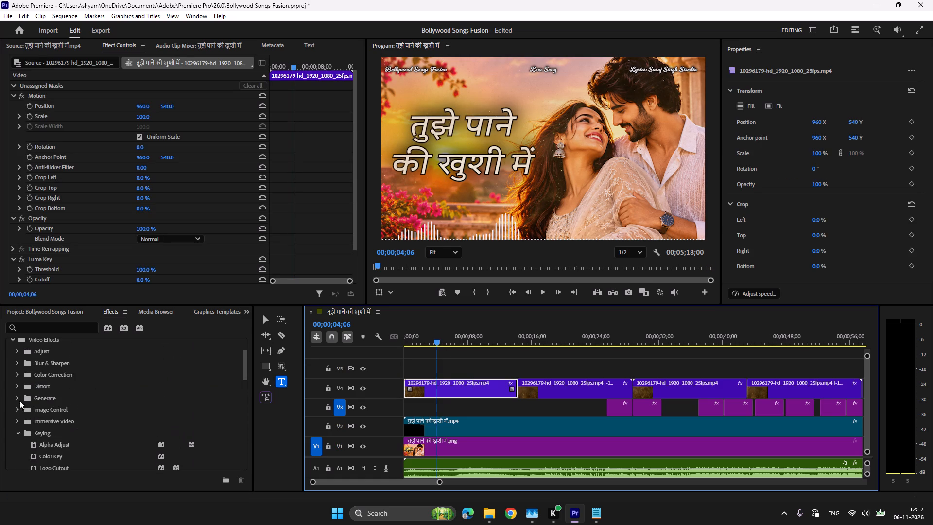
pyautogui.click(17, 385)
pyautogui.doubleClick(82, 407)
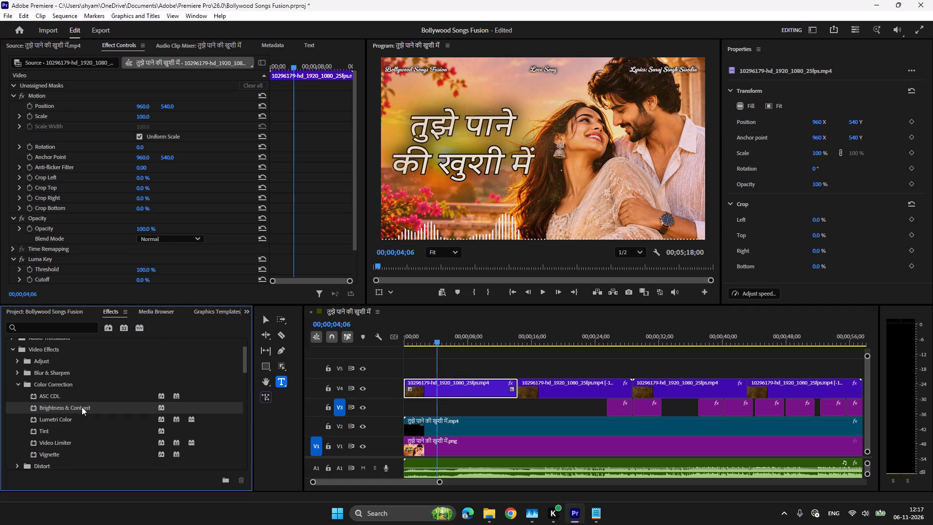
pyautogui.scroll(-10, 191, 254)
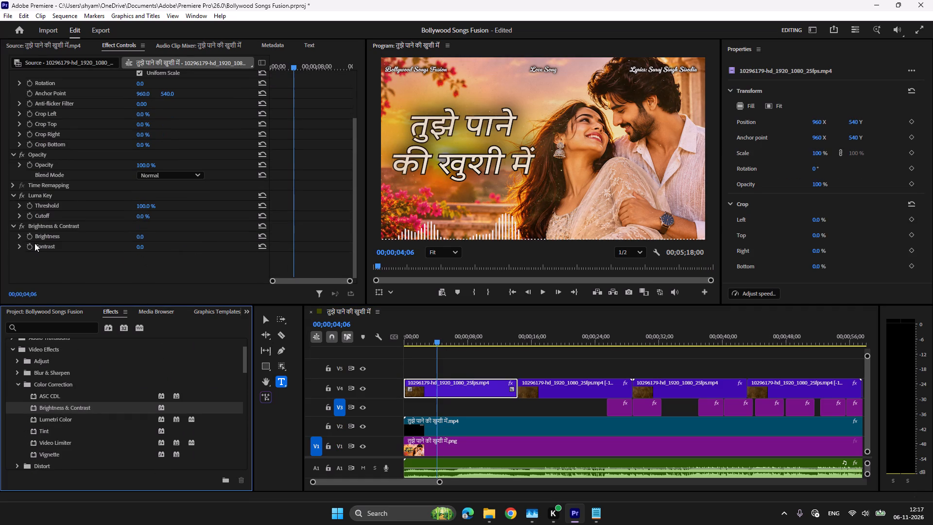
pyautogui.moveTo(42, 225); pyautogui.dragTo(46, 194)
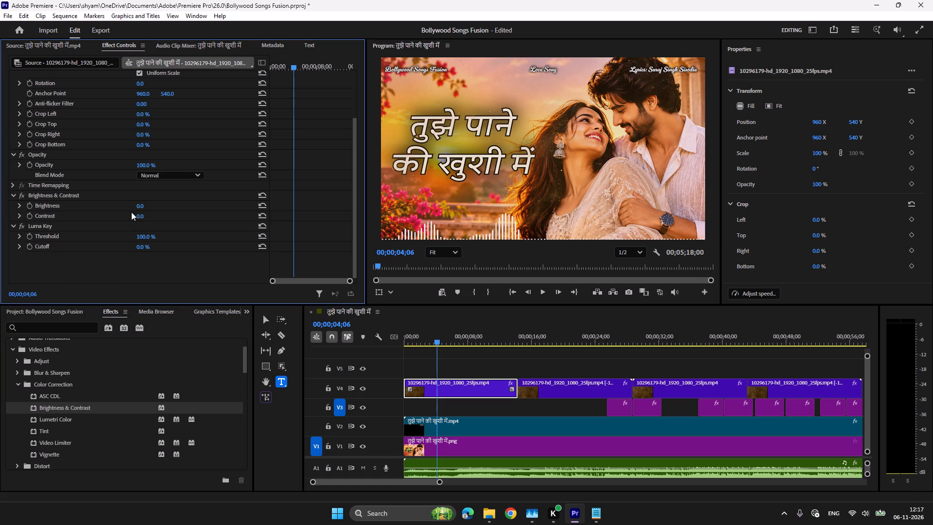
# Set the first overlay clip's Contrast to 100 and play the opening to compare it with the next clip.
pyautogui.moveTo(138, 218); pyautogui.dragTo(182, 215)
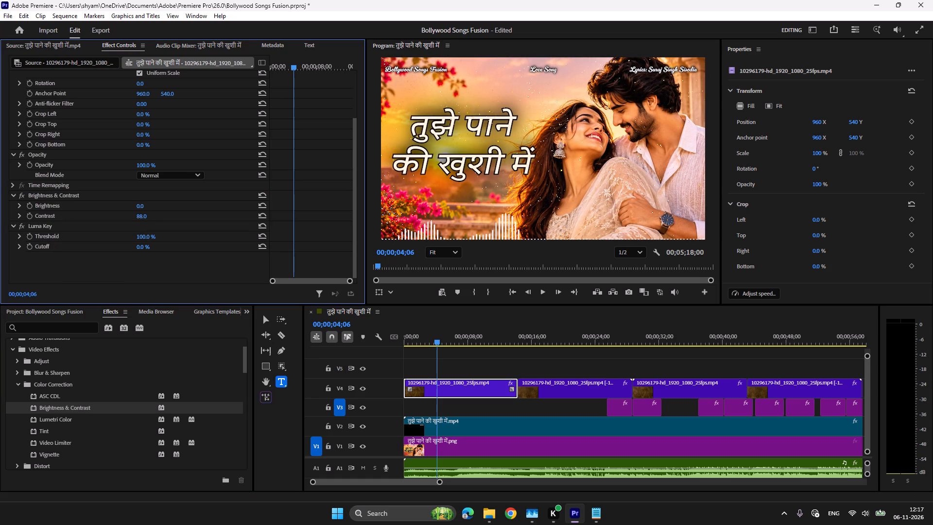
pyautogui.moveTo(182, 215); pyautogui.dragTo(219, 215)
pyautogui.press('space')
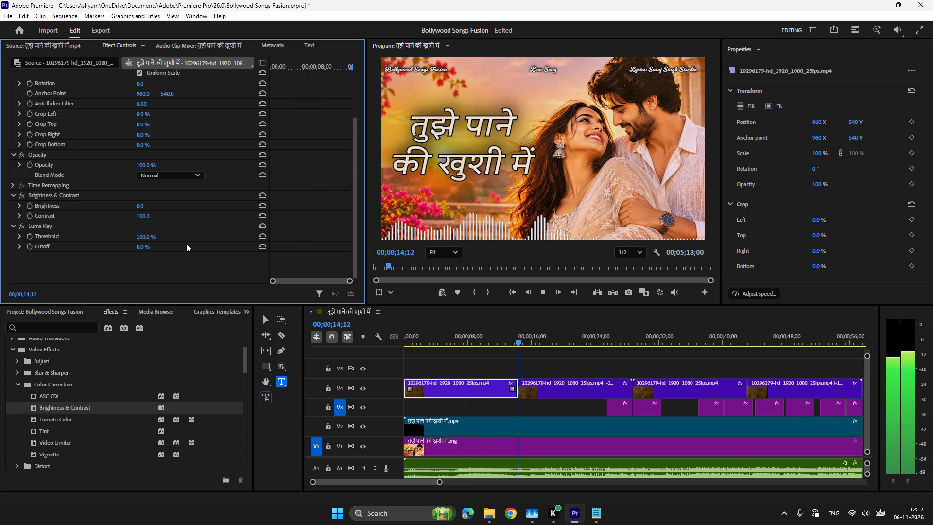
pyautogui.press('space')
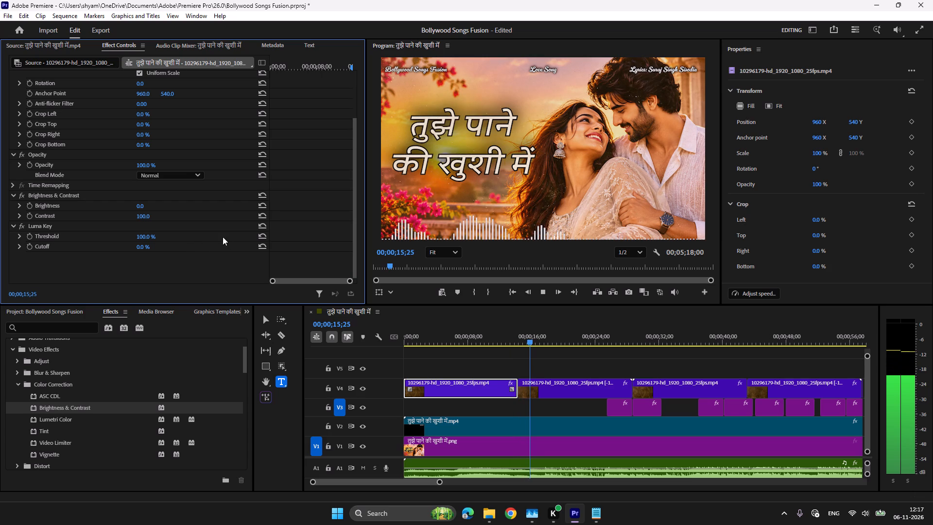
pyautogui.click(482, 331)
pyautogui.press('space')
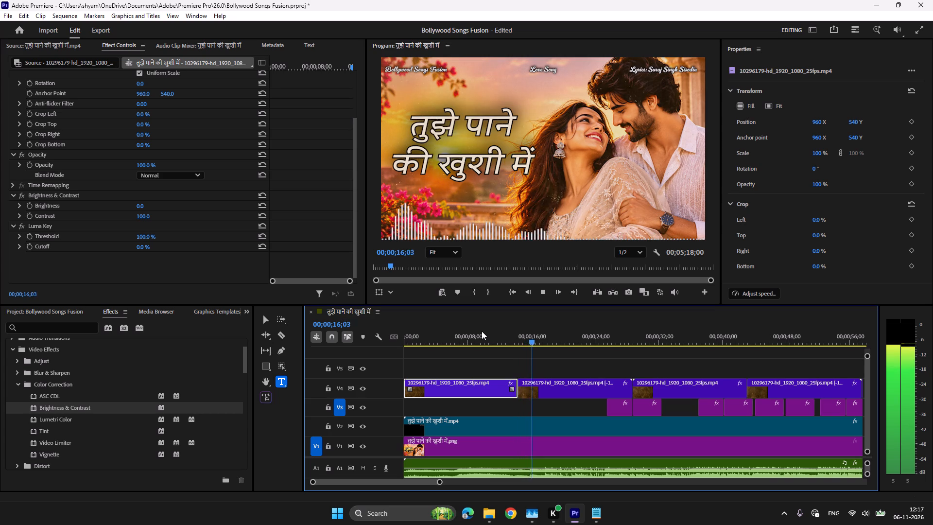
pyautogui.press('space')
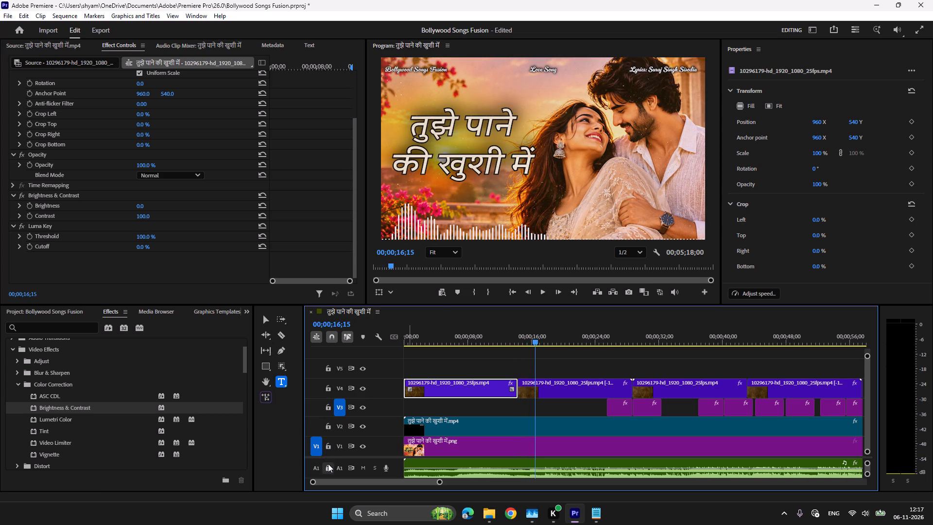
# Lock tracks A1, V1, V2 and V3, leaving the V4 overlay track editable.
pyautogui.click(328, 465)
pyautogui.click(330, 445)
pyautogui.click(328, 422)
pyautogui.click(325, 405)
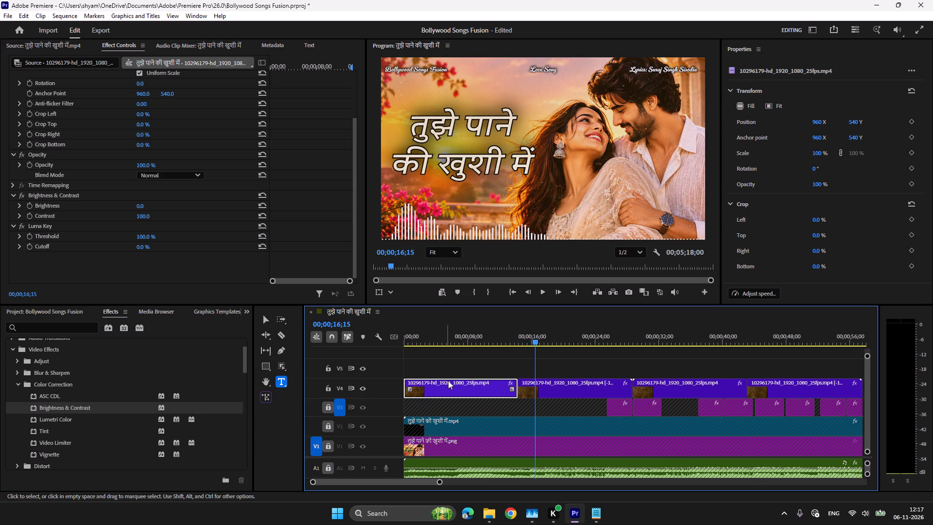
# Copy the first V4 overlay clip's attributes and paste only Brightness & Contrast onto all the remaining V4 clips, with Scale Attribute Times off.
pyautogui.rightClick(476, 387)
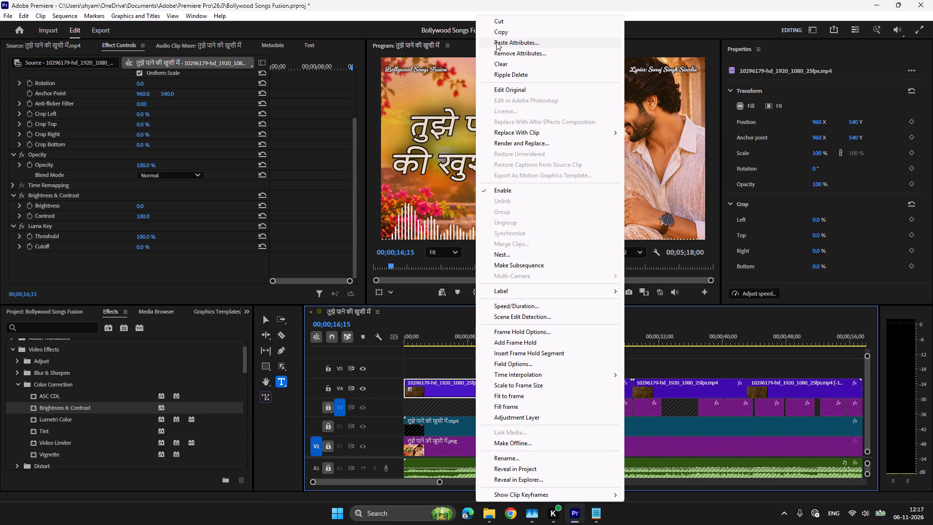
pyautogui.click(506, 35)
pyautogui.click(483, 359)
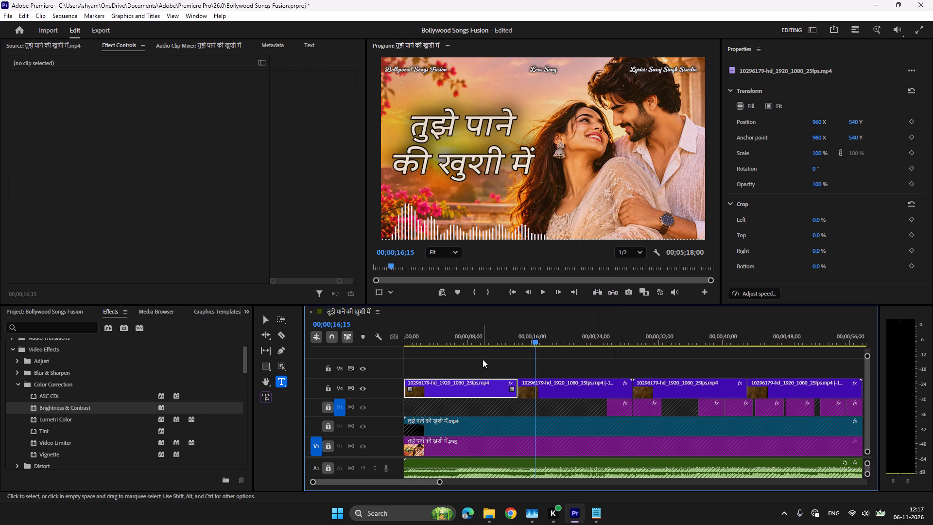
pyautogui.hotkey('ctrl', 'a')
pyautogui.keyDown('shift'); pyautogui.click(485, 384); pyautogui.keyUp('shift')
pyautogui.rightClick(582, 390)
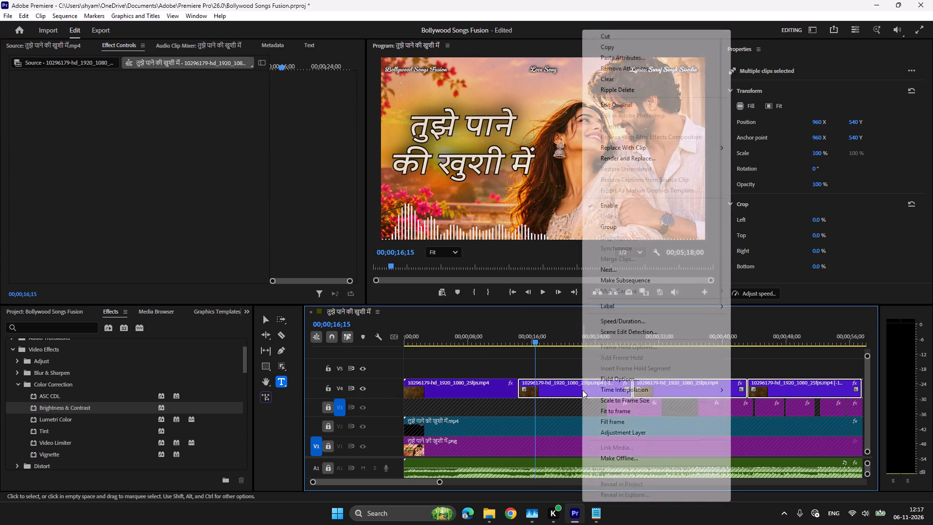
pyautogui.click(626, 57)
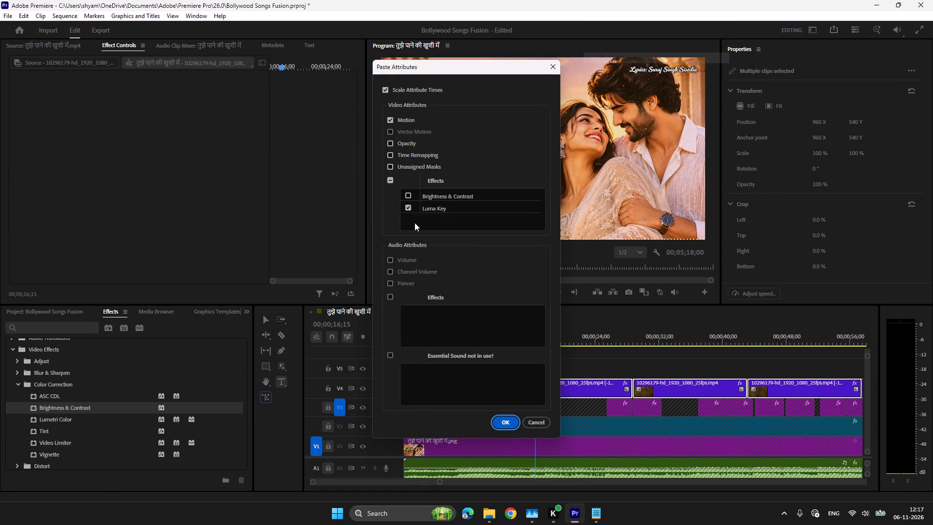
pyautogui.click(408, 194)
pyautogui.click(406, 207)
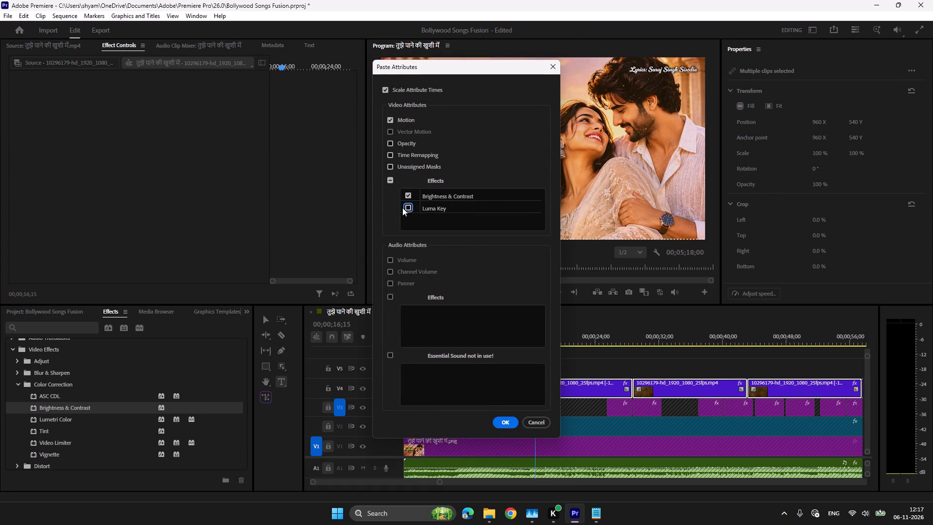
pyautogui.click(390, 119)
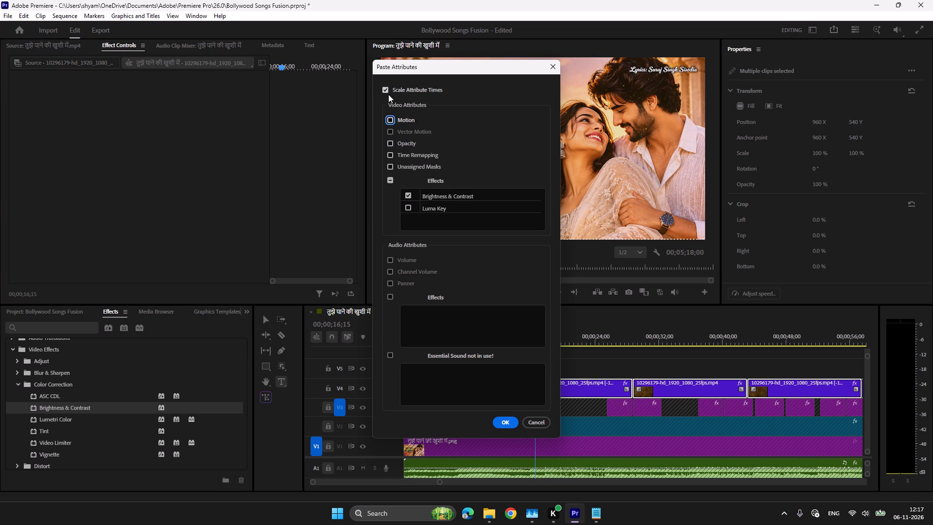
pyautogui.click(385, 89)
pyautogui.click(503, 421)
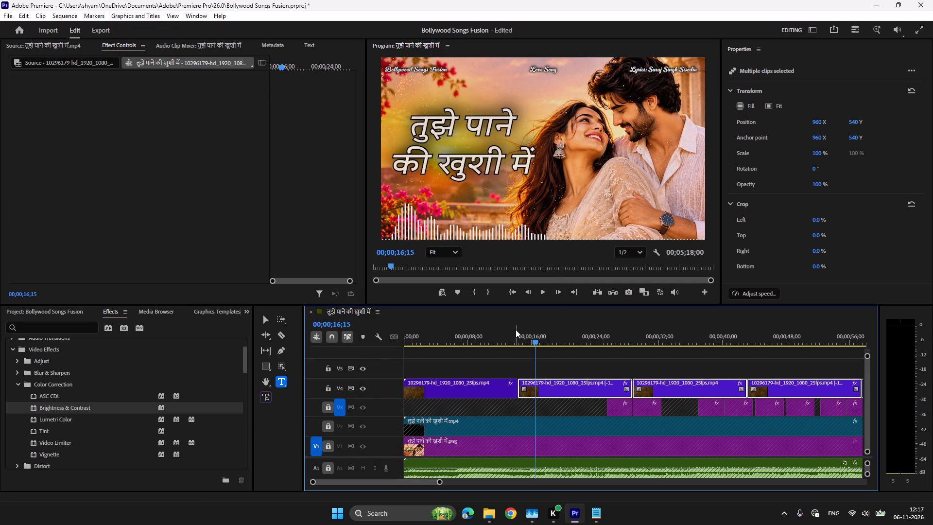
# Play across the first V4 clip join, move the first clip's Brightness & Contrast below Luma Key, replay the join and save the project.
pyautogui.click(515, 329)
pyautogui.press('space')
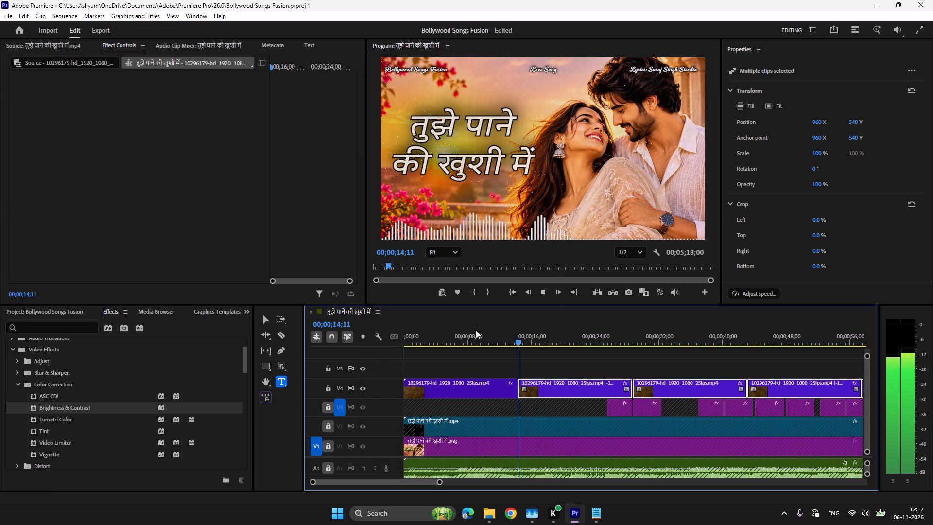
pyautogui.press('space')
pyautogui.press('space')
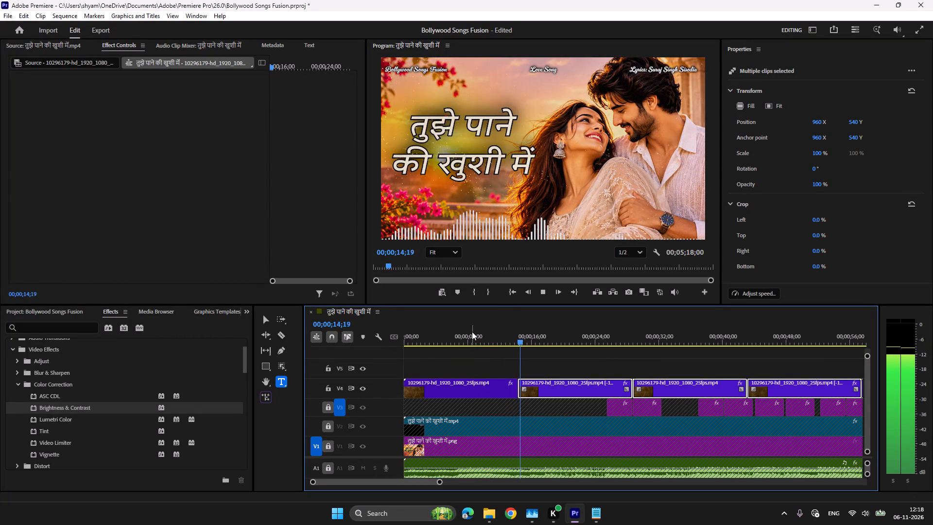
pyautogui.press('space')
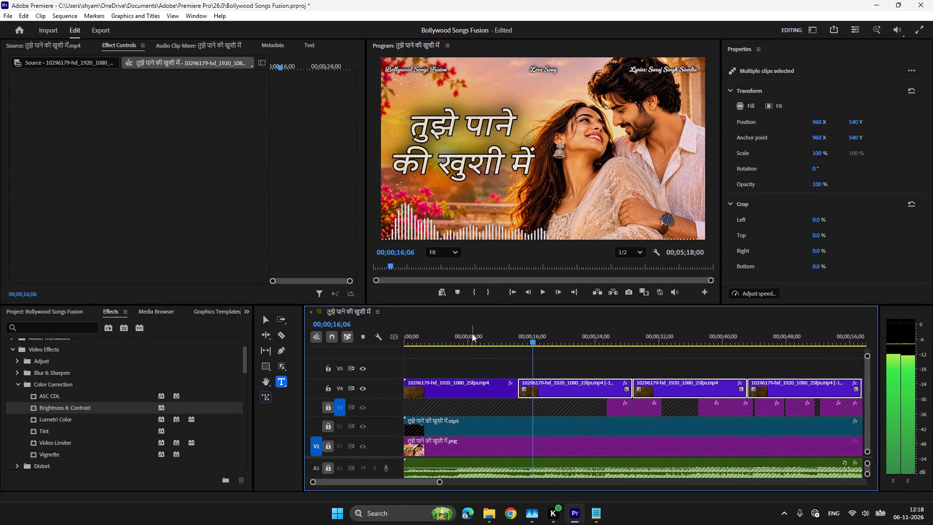
pyautogui.click(483, 387)
pyautogui.scroll(-4, 52, 249)
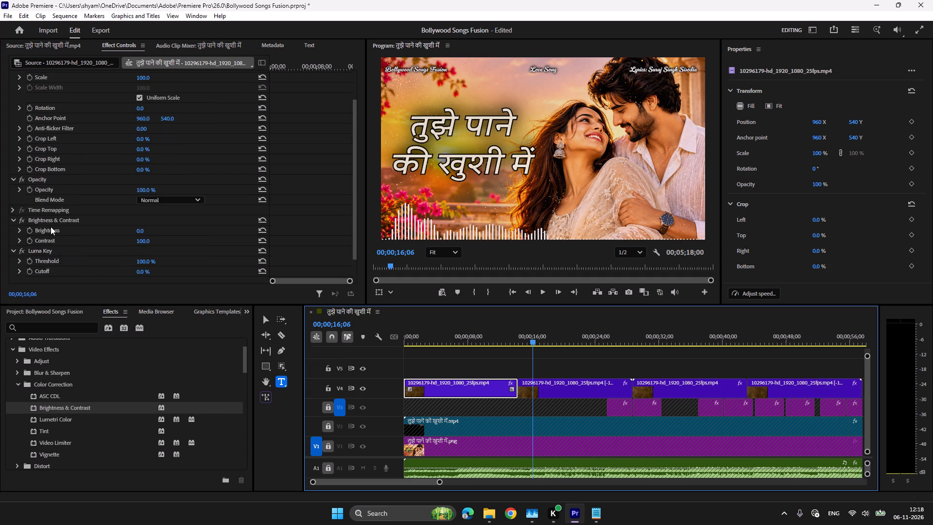
pyautogui.moveTo(47, 219); pyautogui.dragTo(51, 262)
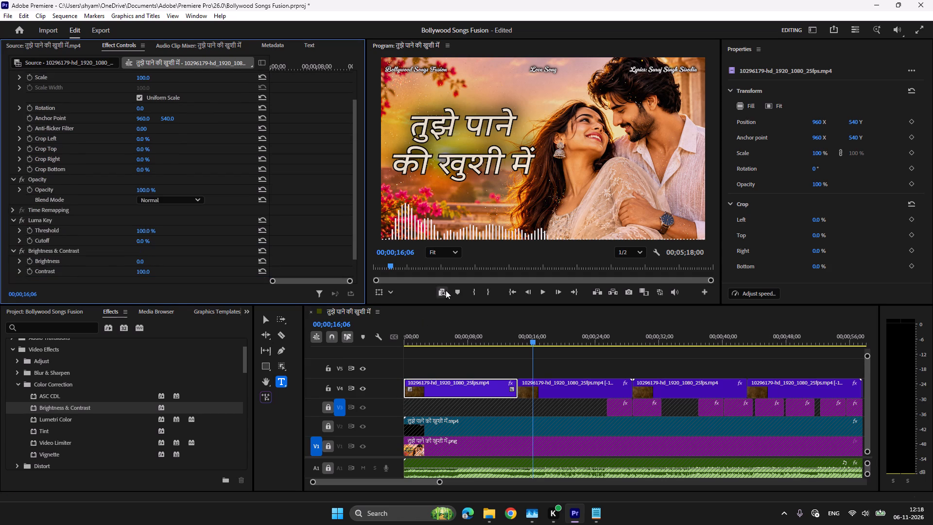
pyautogui.click(472, 323)
pyautogui.click(492, 331)
pyautogui.press('space')
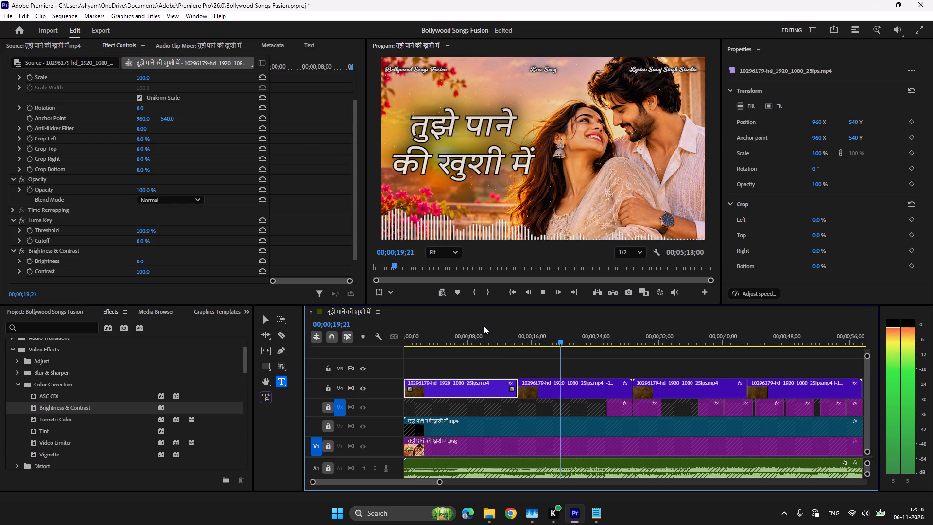
pyautogui.hotkey('ctrl', 's')
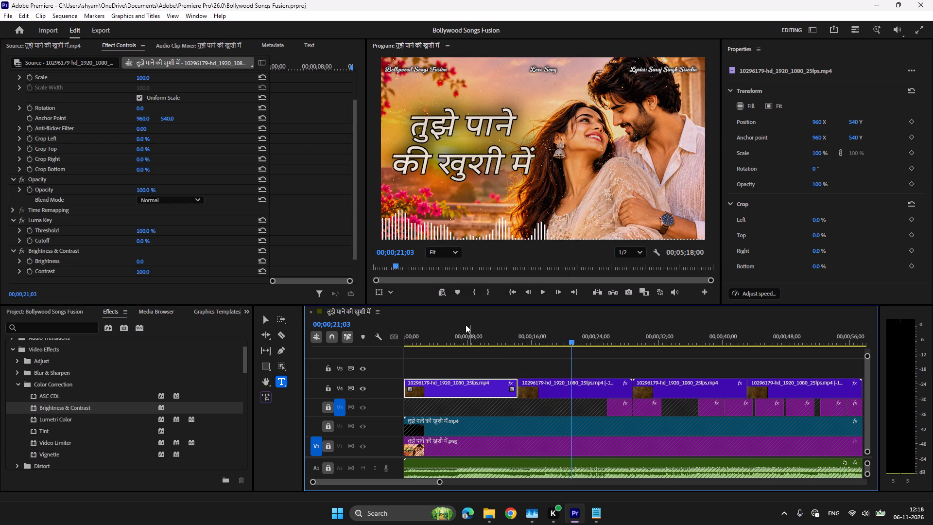
# Unlock tracks V3, V2, V1 and A1 and save the project.
pyautogui.click(327, 408)
pyautogui.click(327, 423)
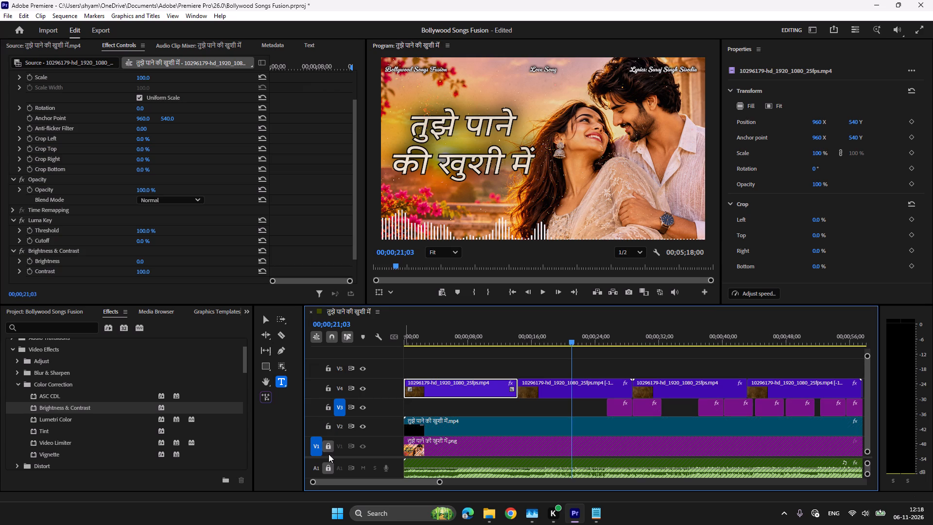
pyautogui.click(328, 449)
pyautogui.click(329, 462)
pyautogui.hotkey('ctrl', 's')
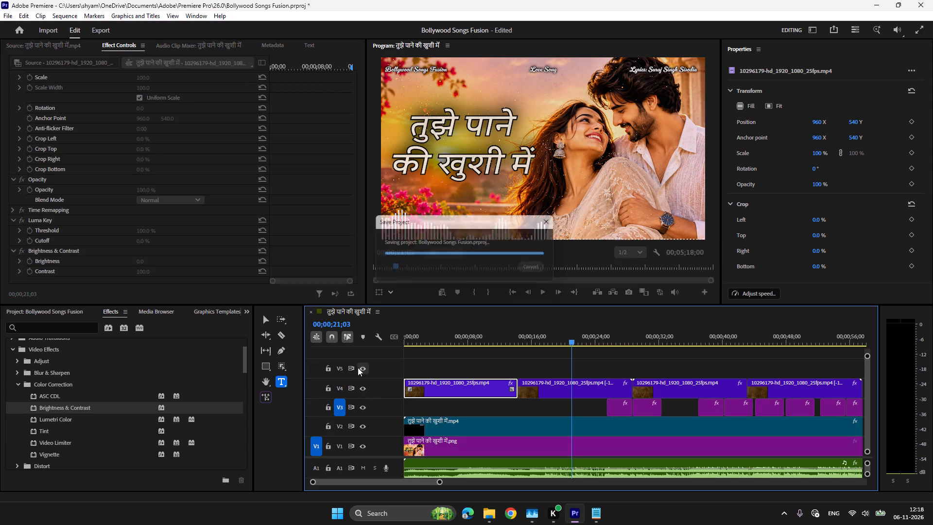
# Check a mid-song frame in the export preview and export the full sequence as तुझे पाने की खुशी में.mp4 in H.264, Match Source - Adaptive High Bitrate.
pyautogui.click(106, 29)
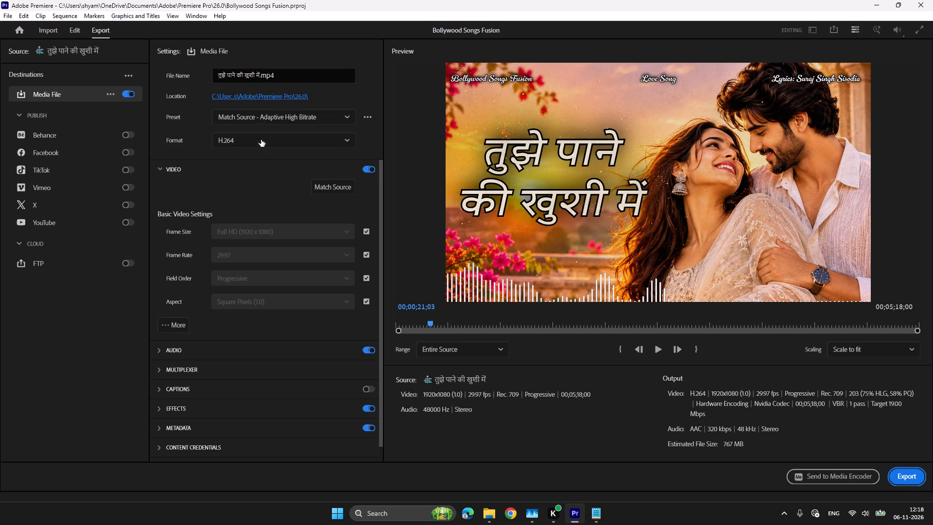
pyautogui.click(585, 323)
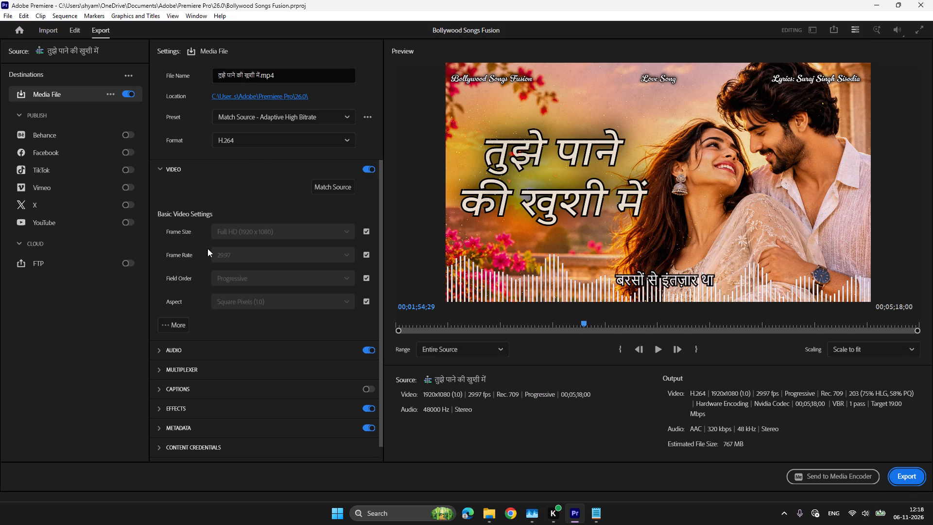
pyautogui.click(911, 477)
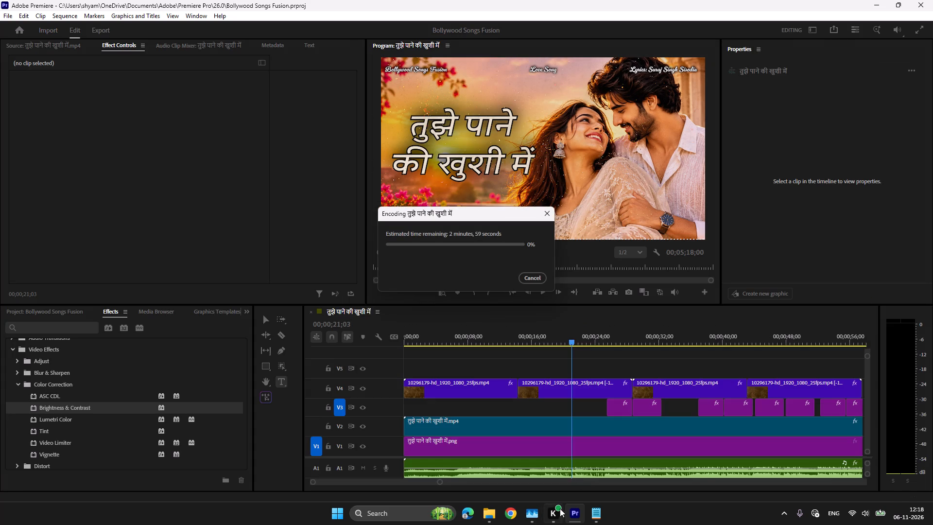